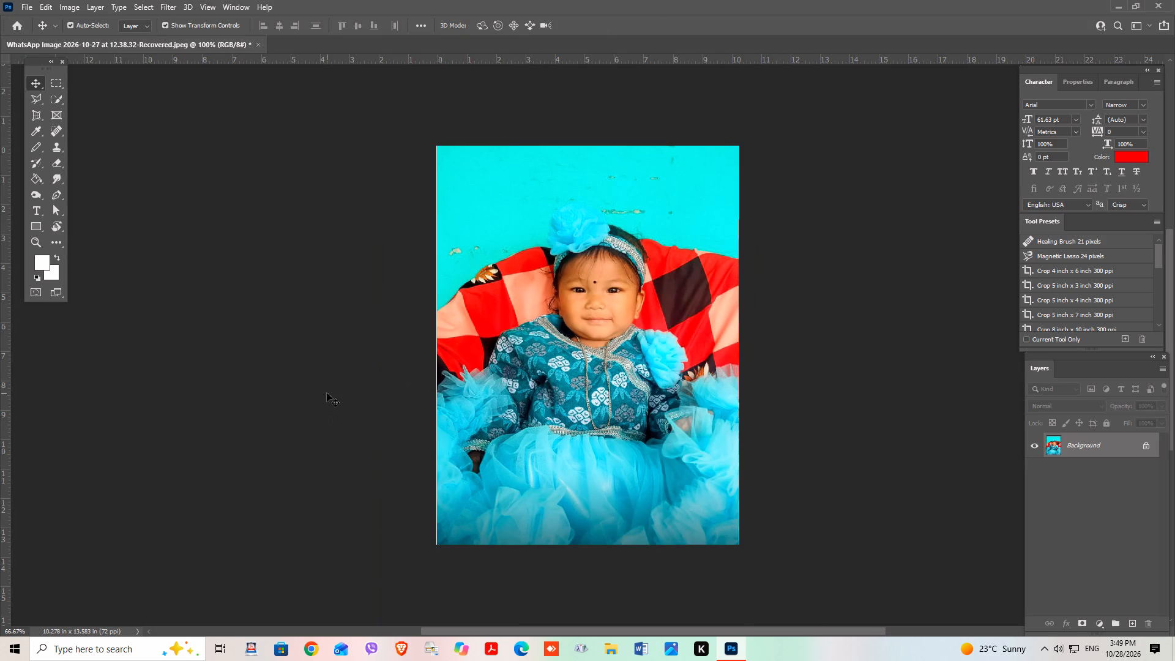
# Start setting up a new document and open its width value for editing.
pyautogui.hotkey('ctrl', 'n')
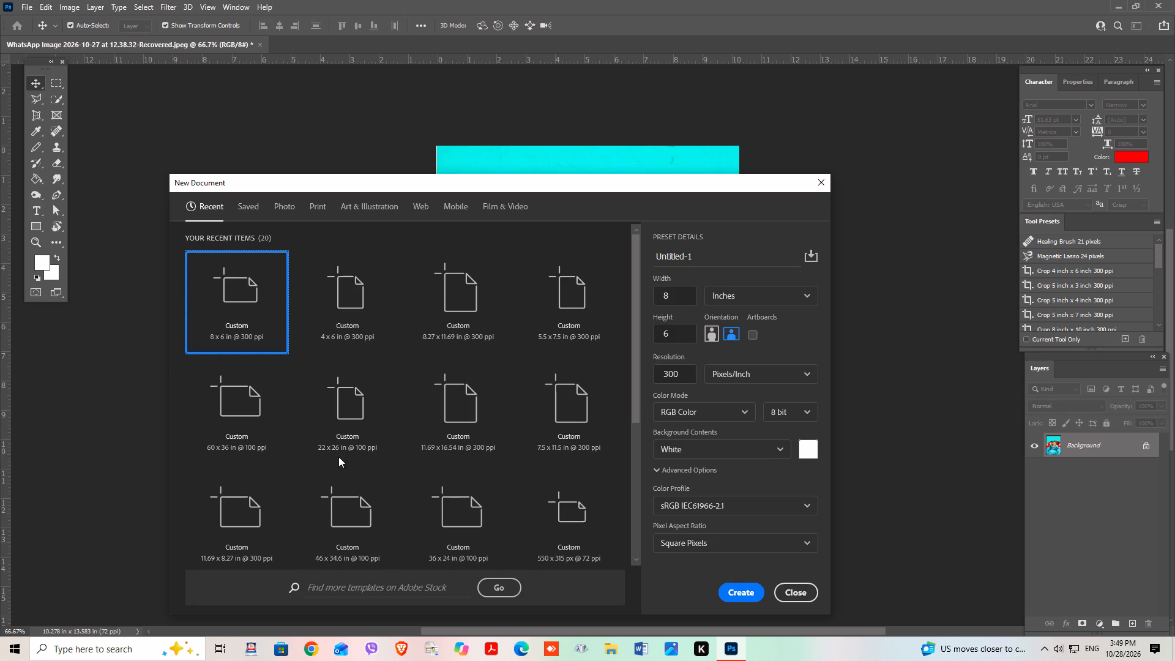
pyautogui.moveTo(674, 294); pyautogui.dragTo(646, 295)
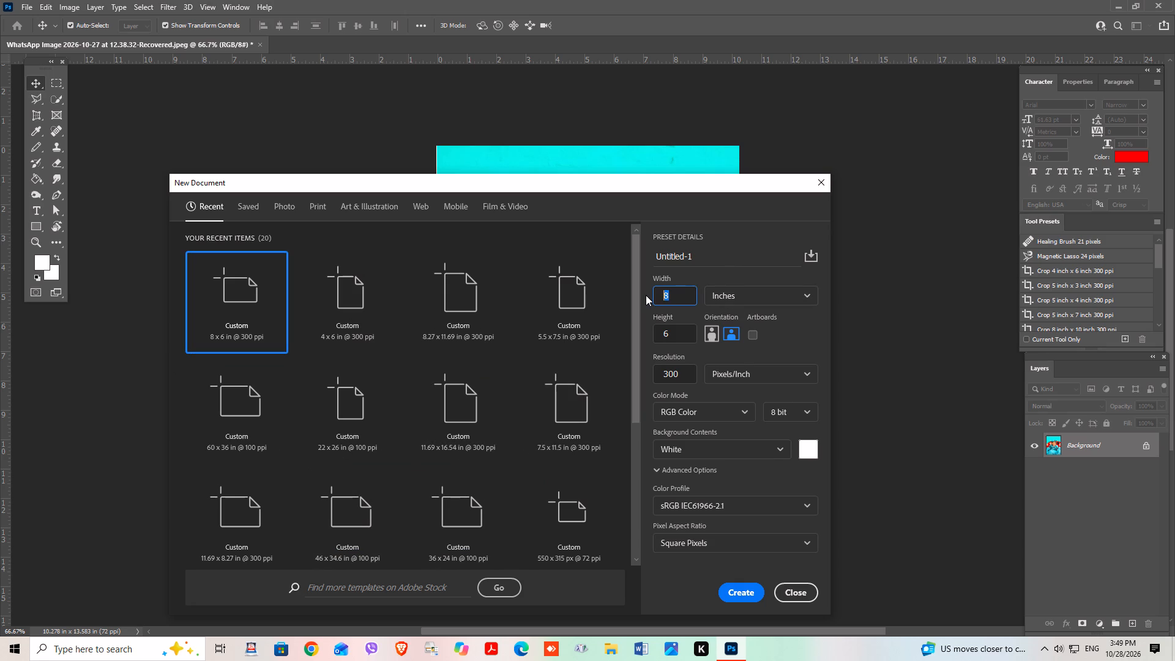
# Create a new blank document 11 inches wide and 12 inches high at 300 pixels/inch with a white background.
pyautogui.write('12')
pyautogui.press('BackSpace')
pyautogui.press('BackSpace')
pyautogui.write('11')
pyautogui.press('Tab')
pyautogui.press('Tab')
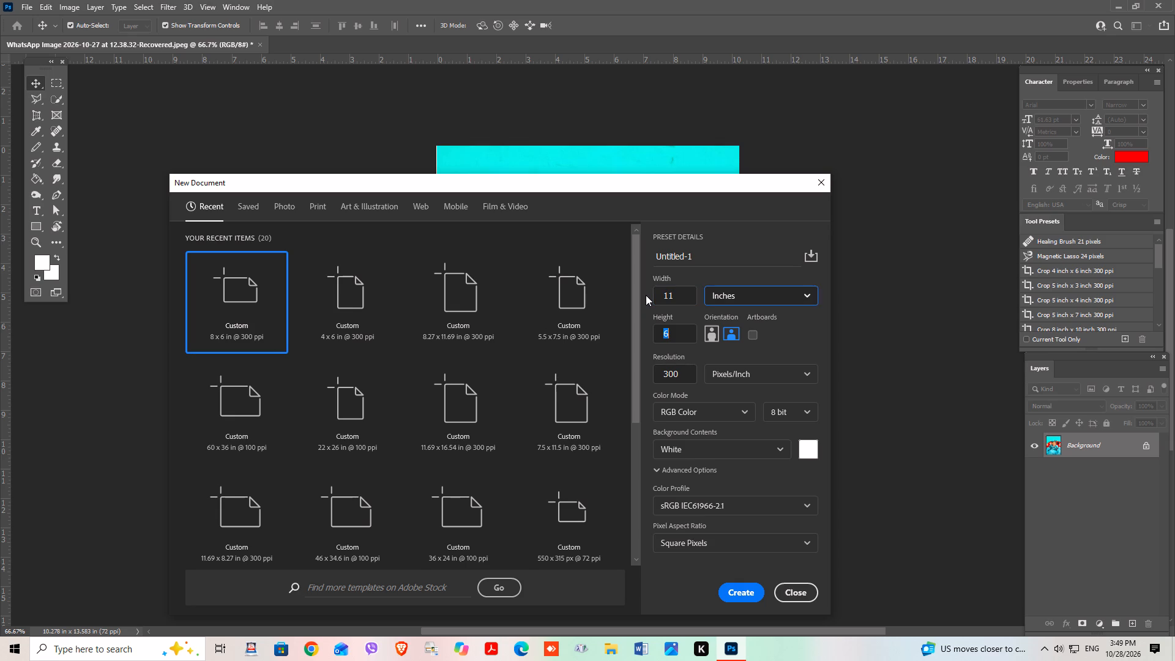
pyautogui.write('12')
pyautogui.press('Return')
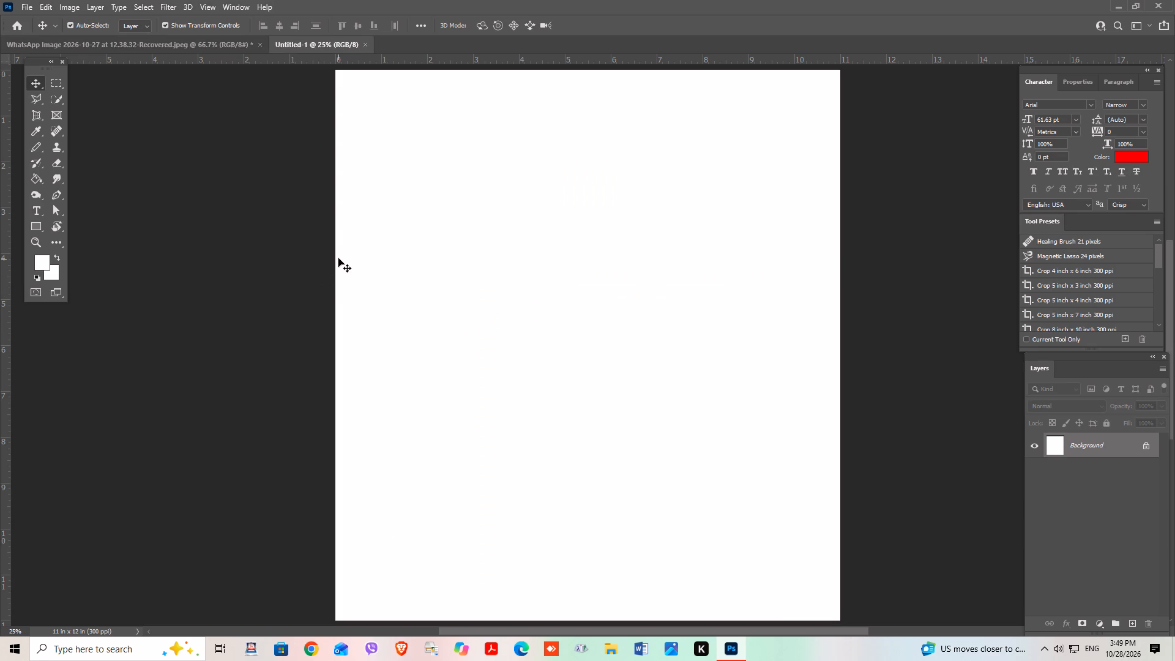
# Open the New Document settings for another document.
pyautogui.hotkey('ctrl', 'n')
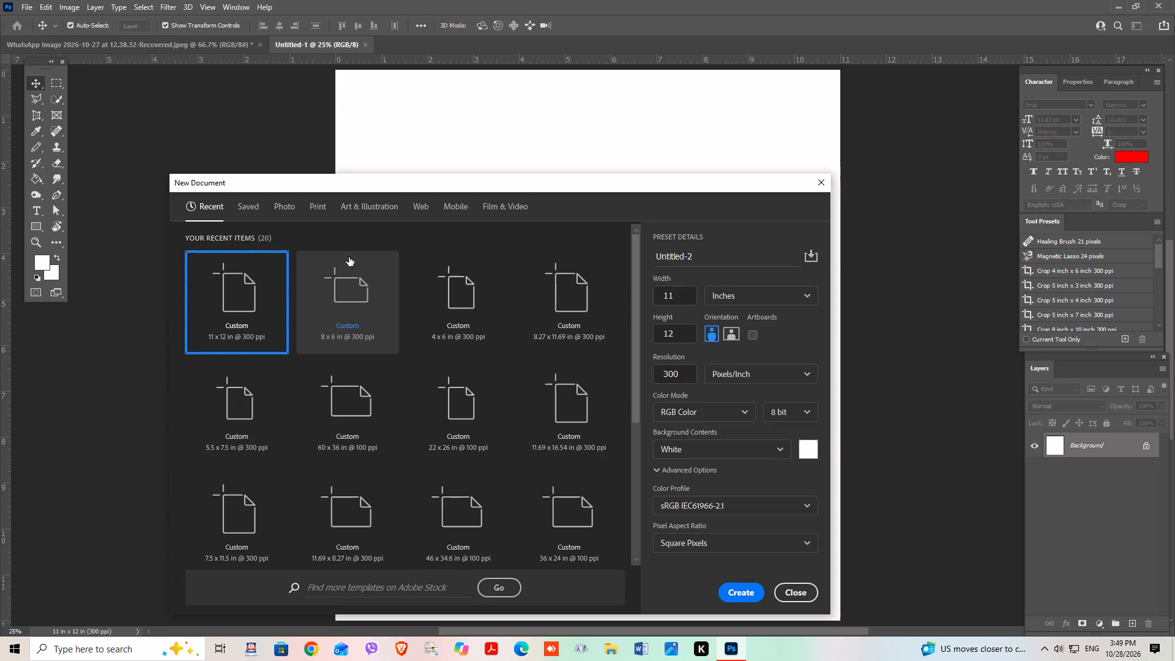
# Switch to the Chrome browser.
pyautogui.hotkey('alt', 'Tab')
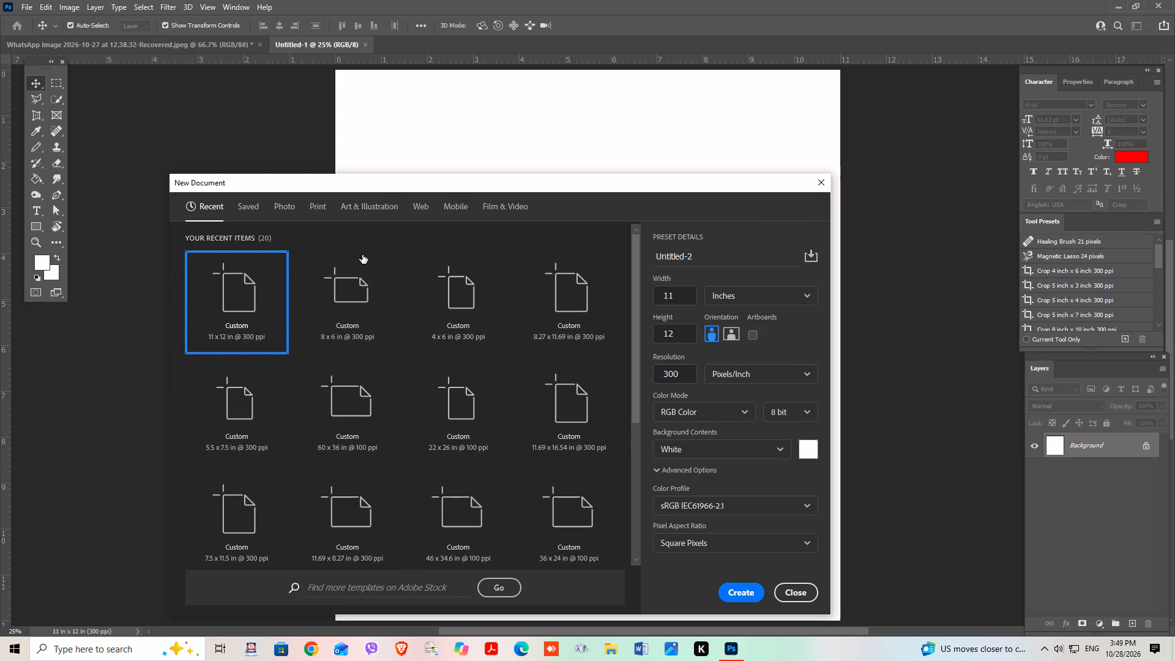
pyautogui.hotkey('alt', 'Tab')
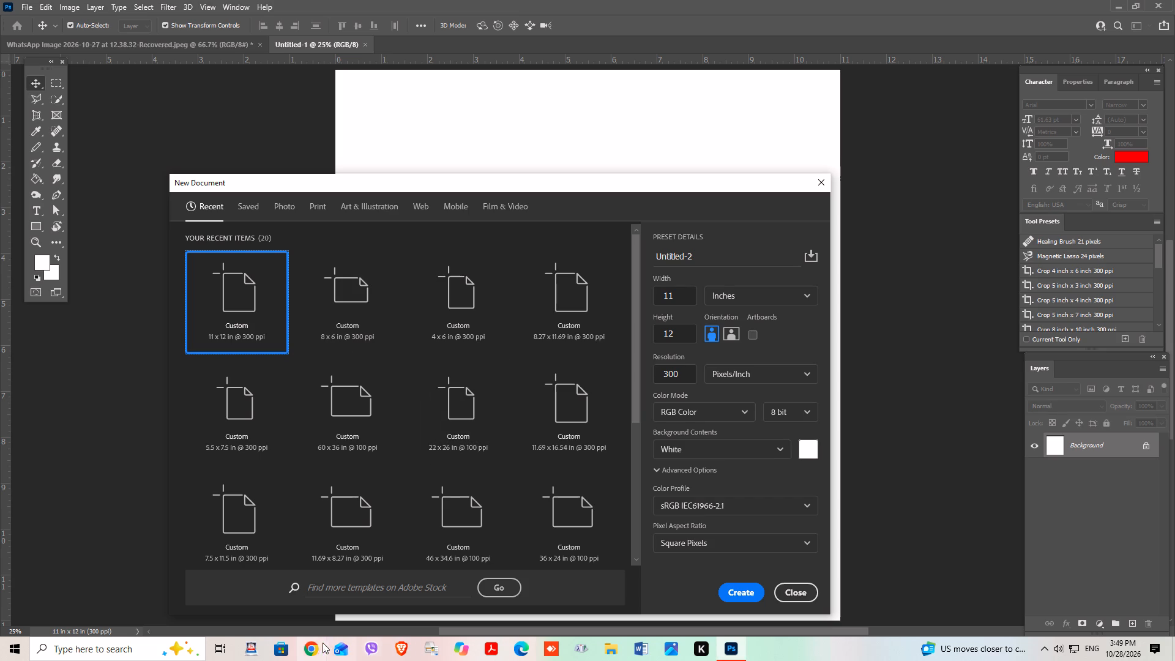
pyautogui.click(304, 646)
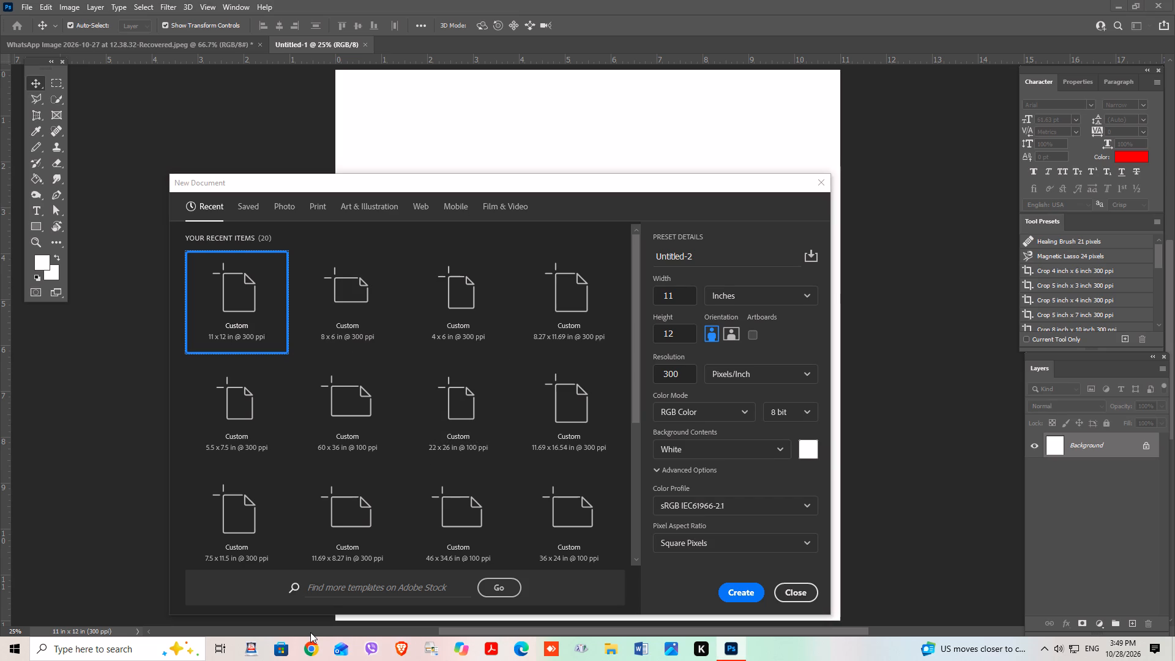
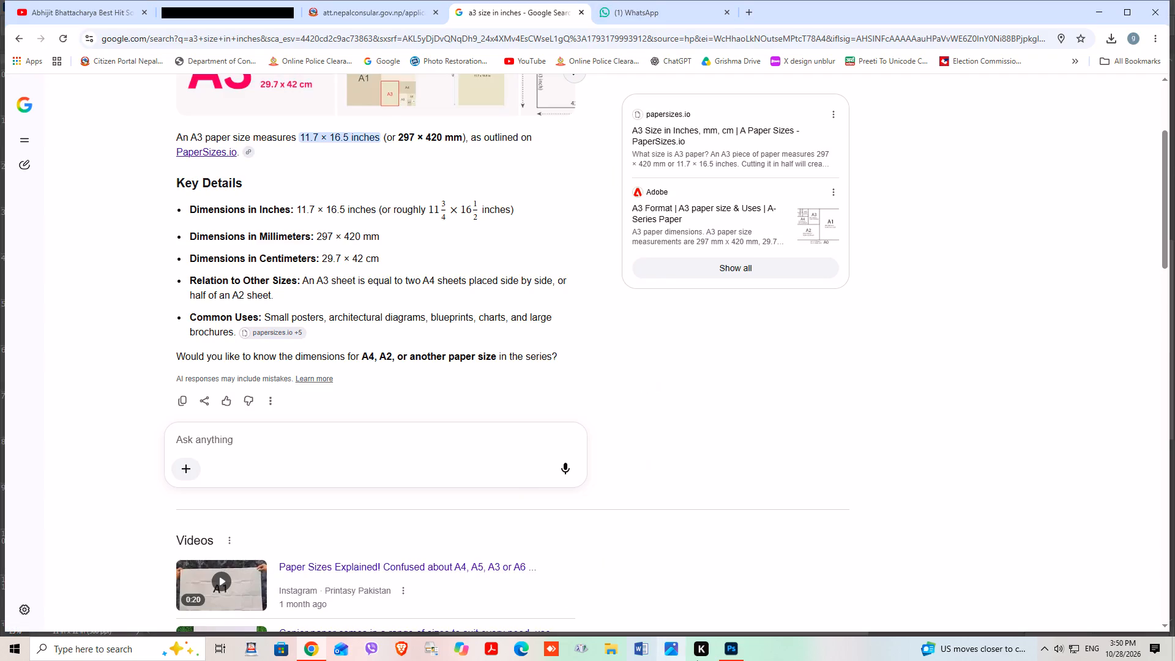
# Switch to Photoshop and create a new document 11.67 inches wide and 16.5 inches high, rechecking the A3 size in Chrome.
pyautogui.click(729, 650)
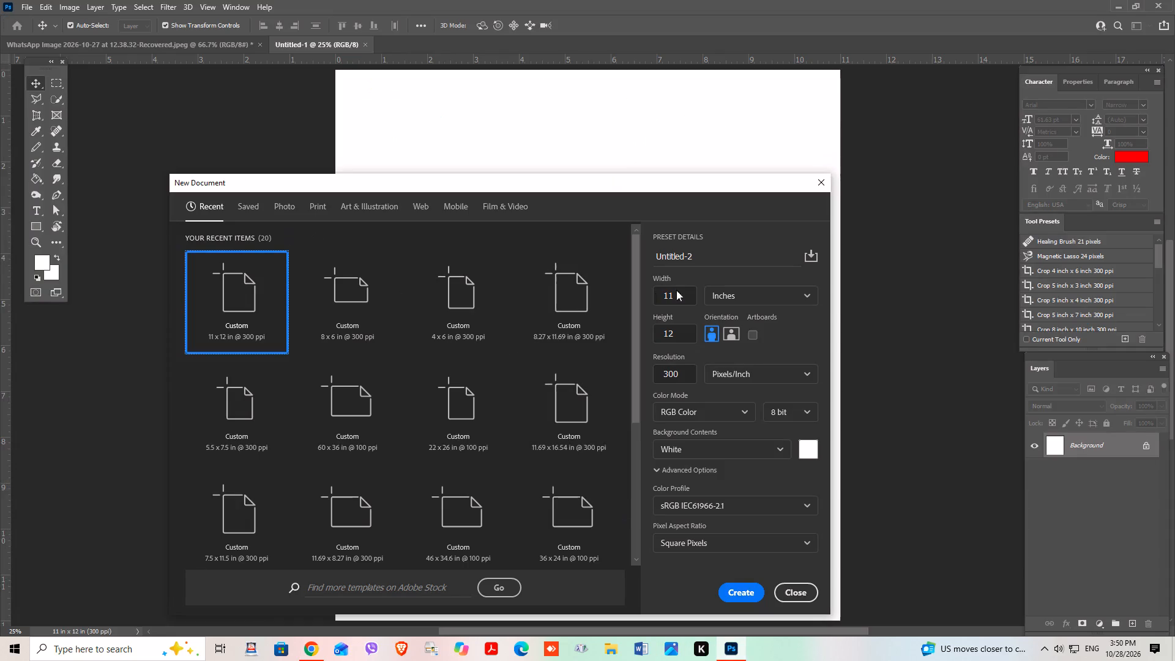
pyautogui.click(683, 293)
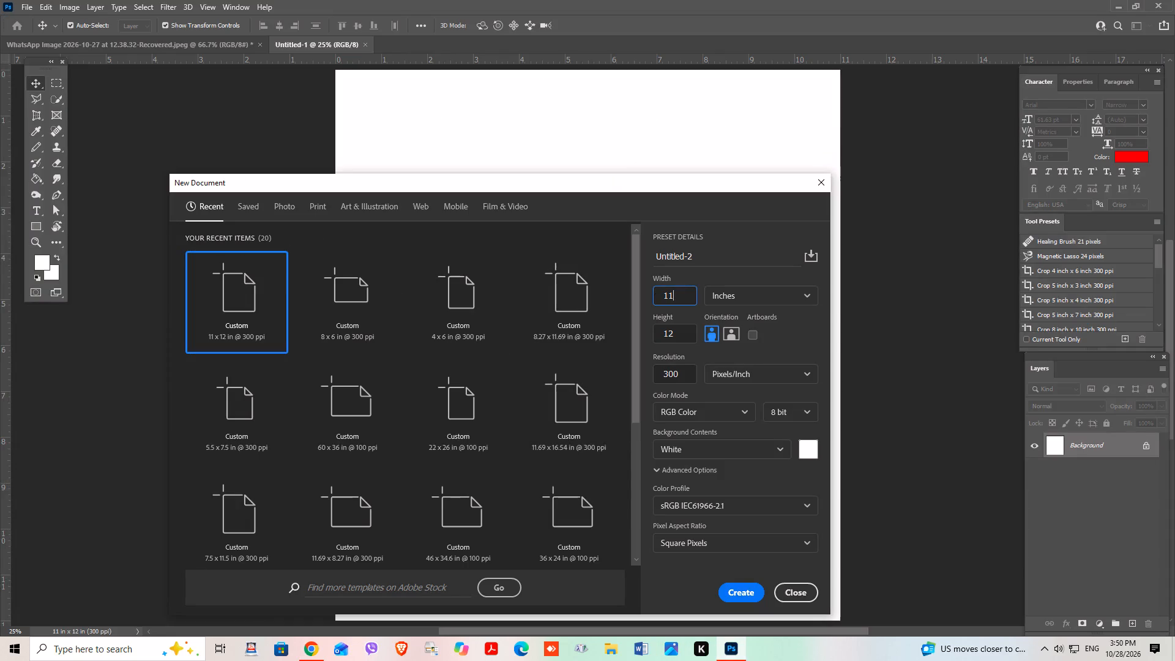
pyautogui.write('.67')
pyautogui.press('Tab')
pyautogui.press('Tab')
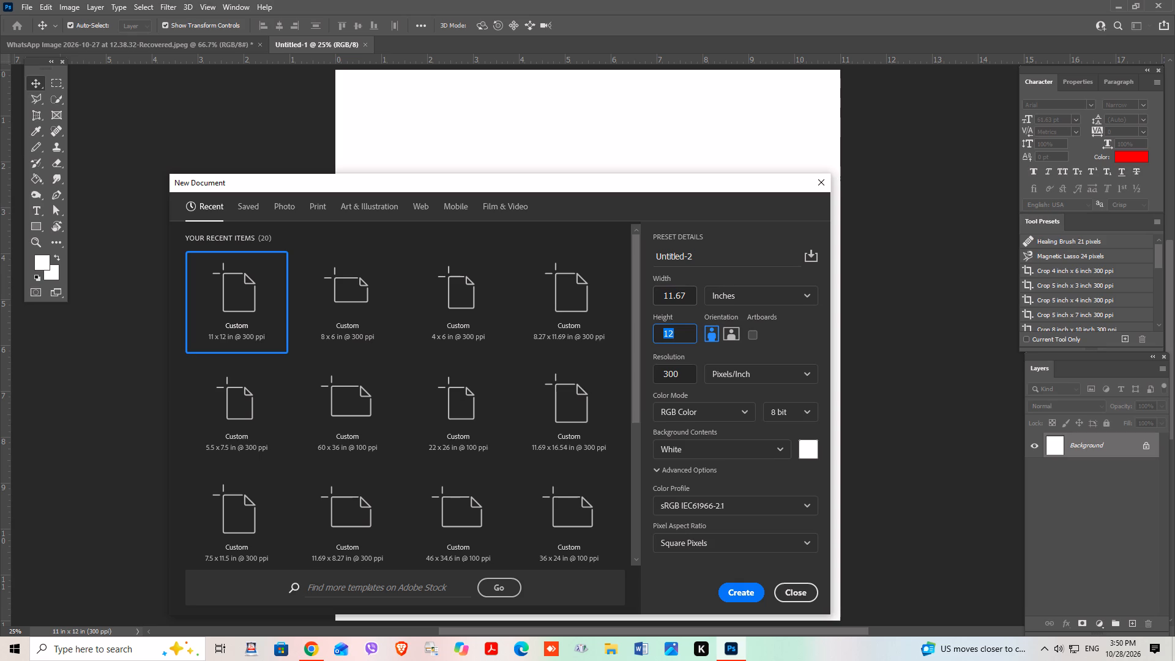
pyautogui.click(313, 653)
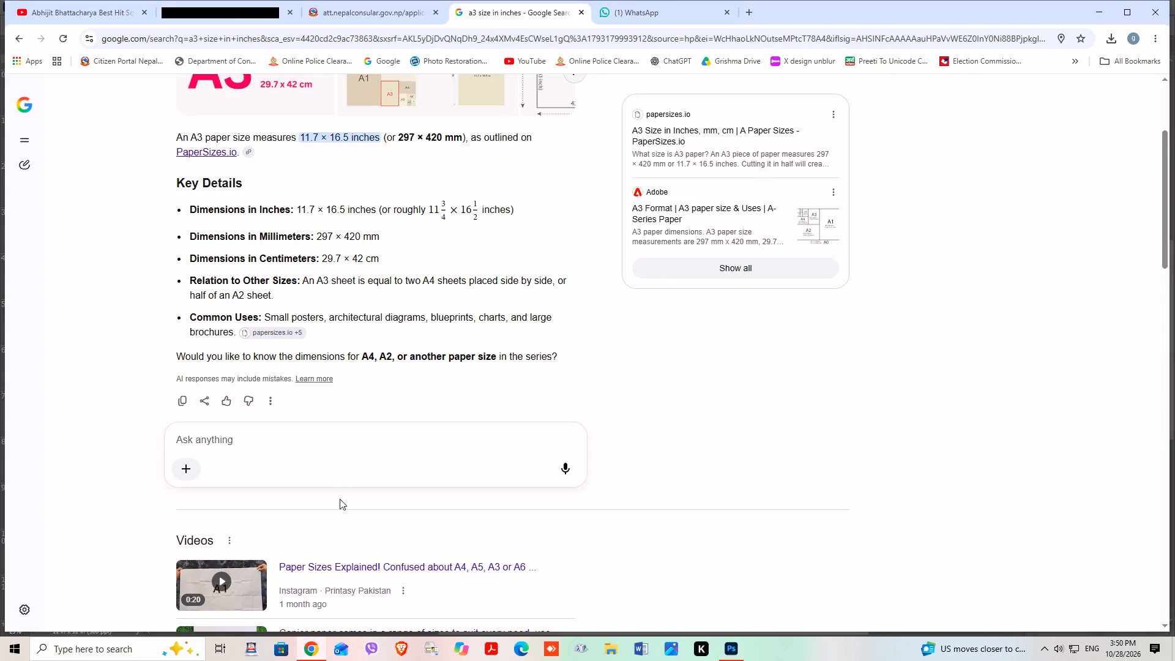
pyautogui.click(310, 651)
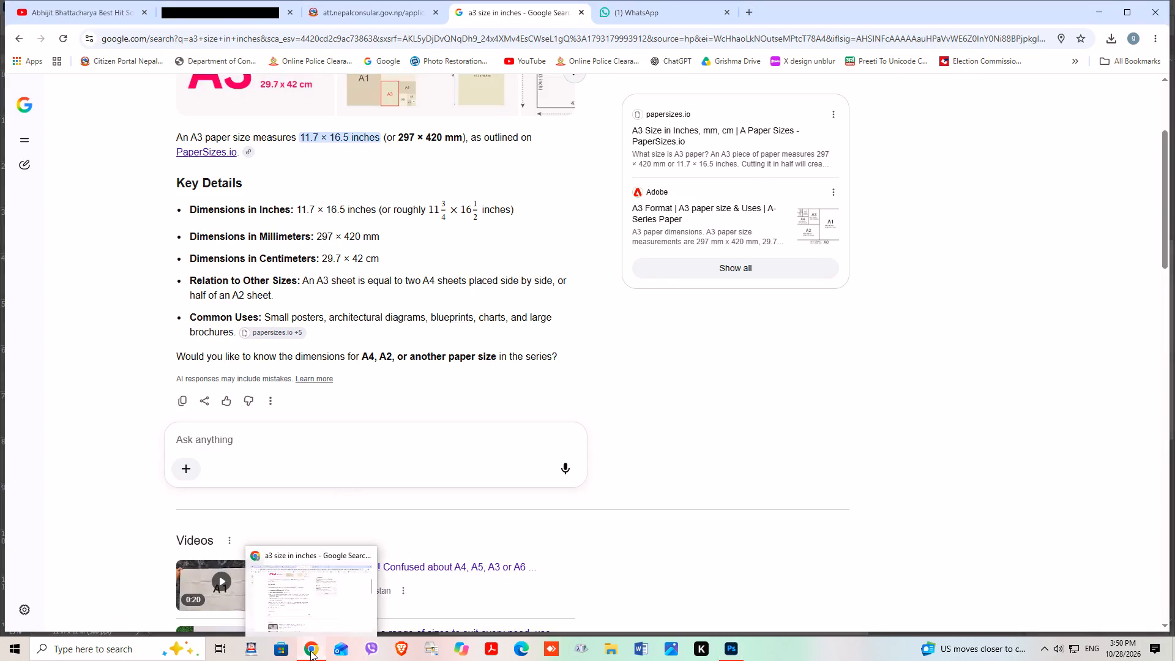
pyautogui.click(682, 293)
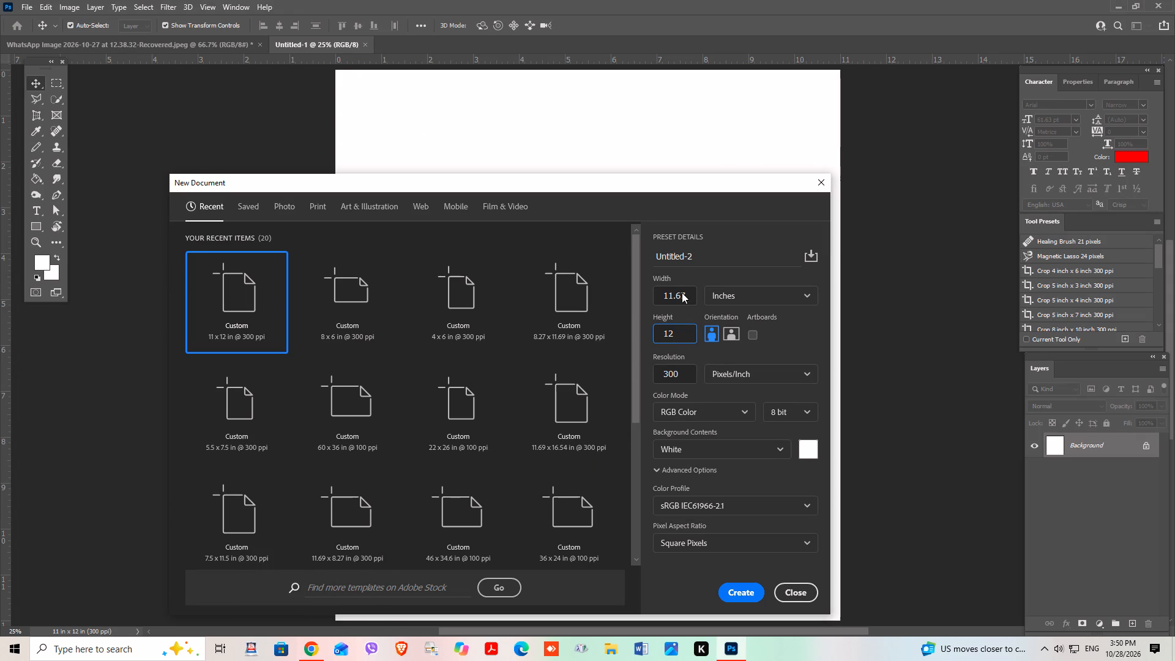
pyautogui.click(693, 296)
pyautogui.click(677, 335)
pyautogui.moveTo(677, 335); pyautogui.dragTo(654, 336)
pyautogui.write('16.5')
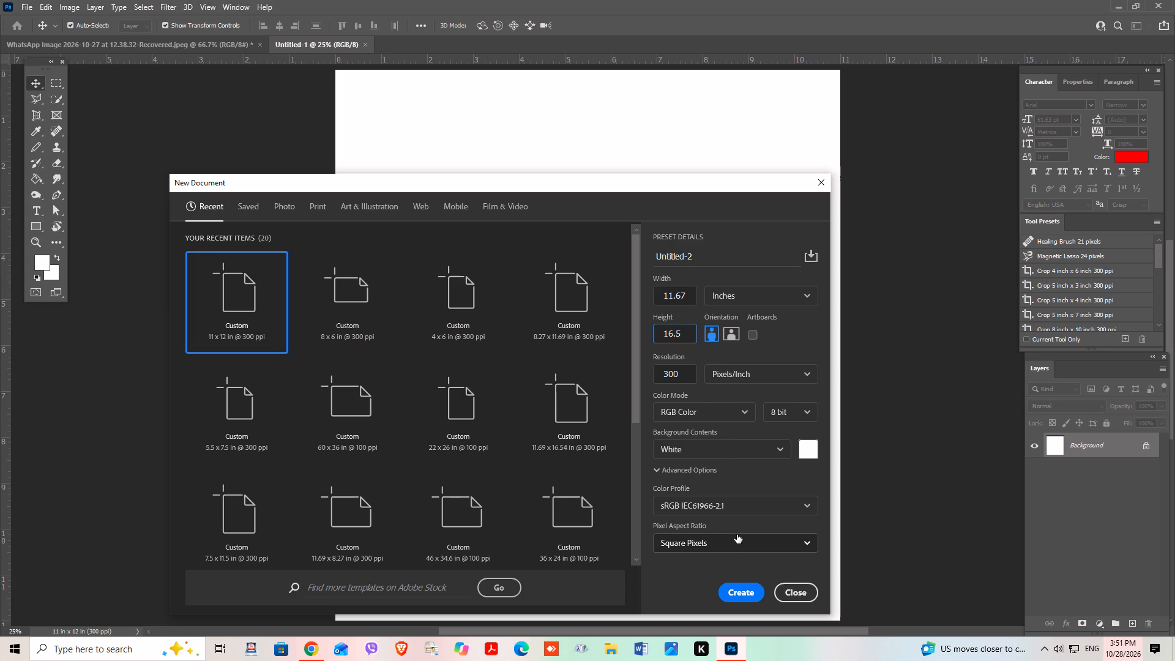
pyautogui.click(739, 591)
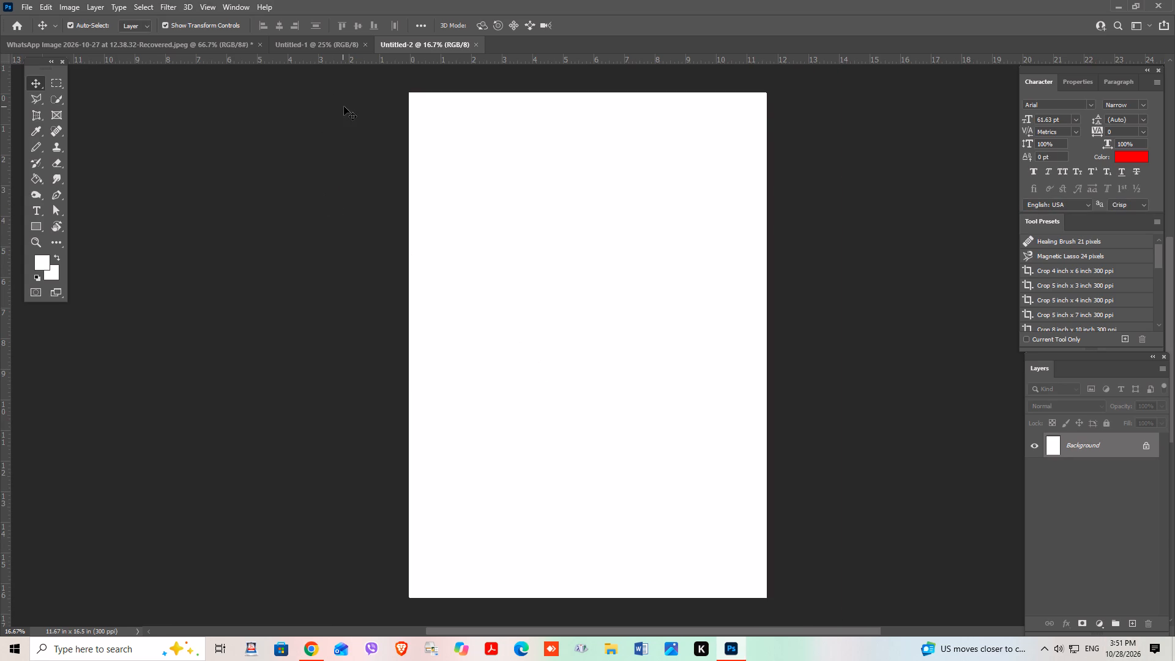
# Place the conch shell image from the Downloads folder in File Explorer into the 11 x 12 inch Untitled-1 document in Photoshop.
pyautogui.click(349, 237)
pyautogui.click(605, 650)
pyautogui.click(288, 237)
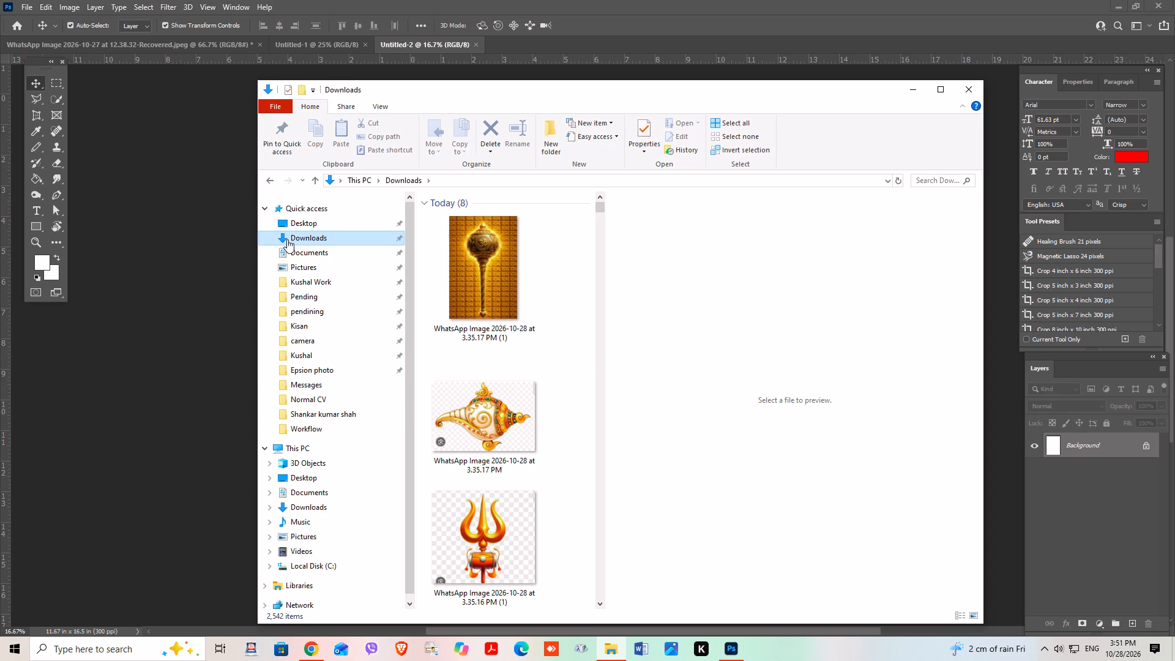
pyautogui.click(483, 417)
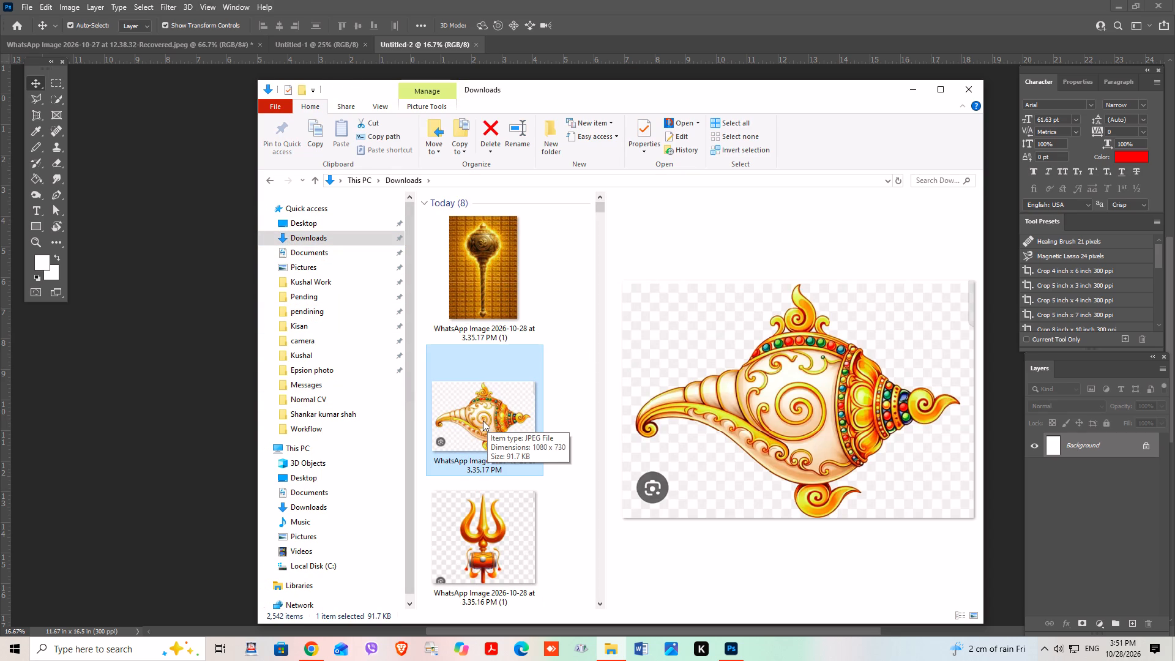
pyautogui.moveTo(483, 420); pyautogui.dragTo(302, 40)
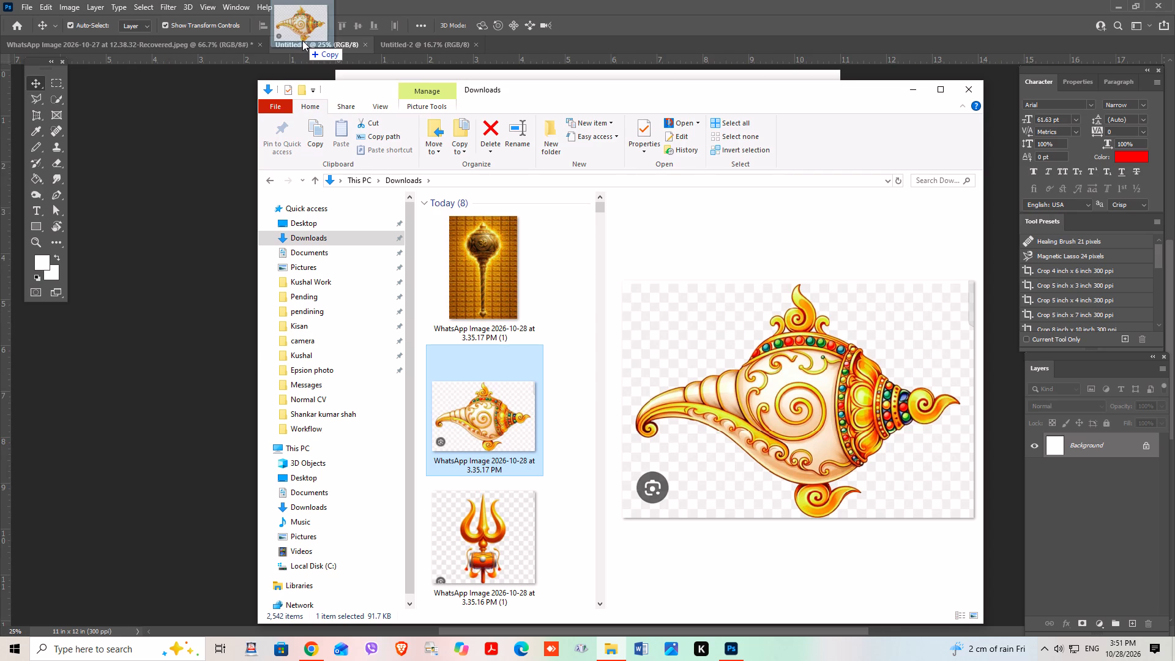
pyautogui.moveTo(302, 40); pyautogui.dragTo(379, 75)
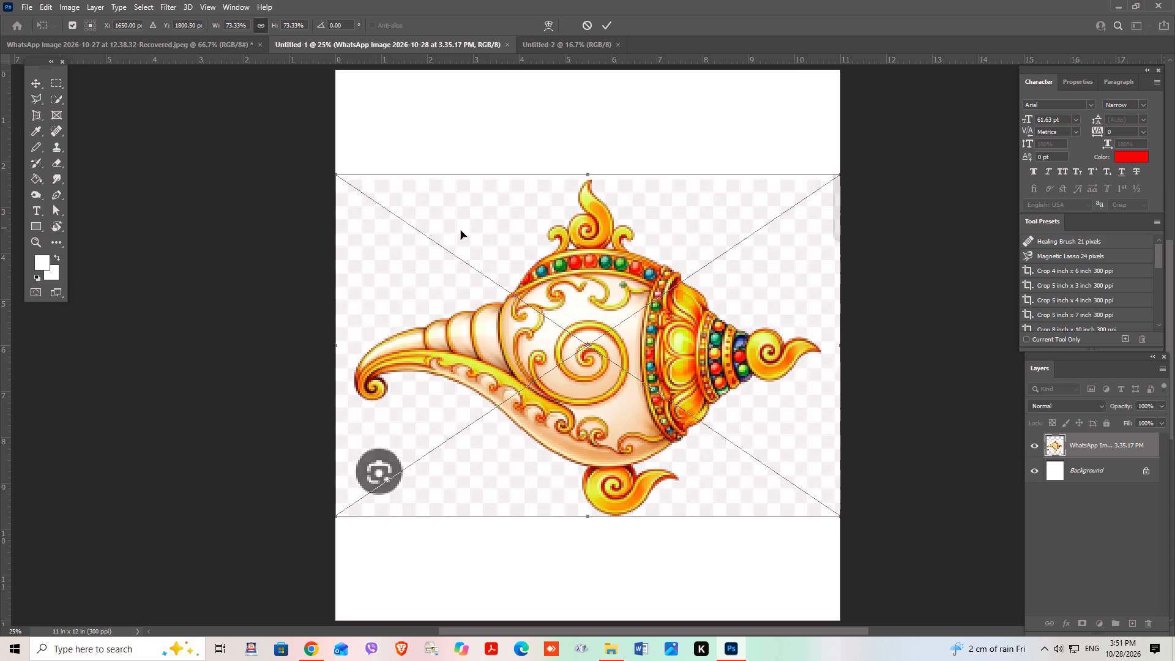
pyautogui.click(601, 24)
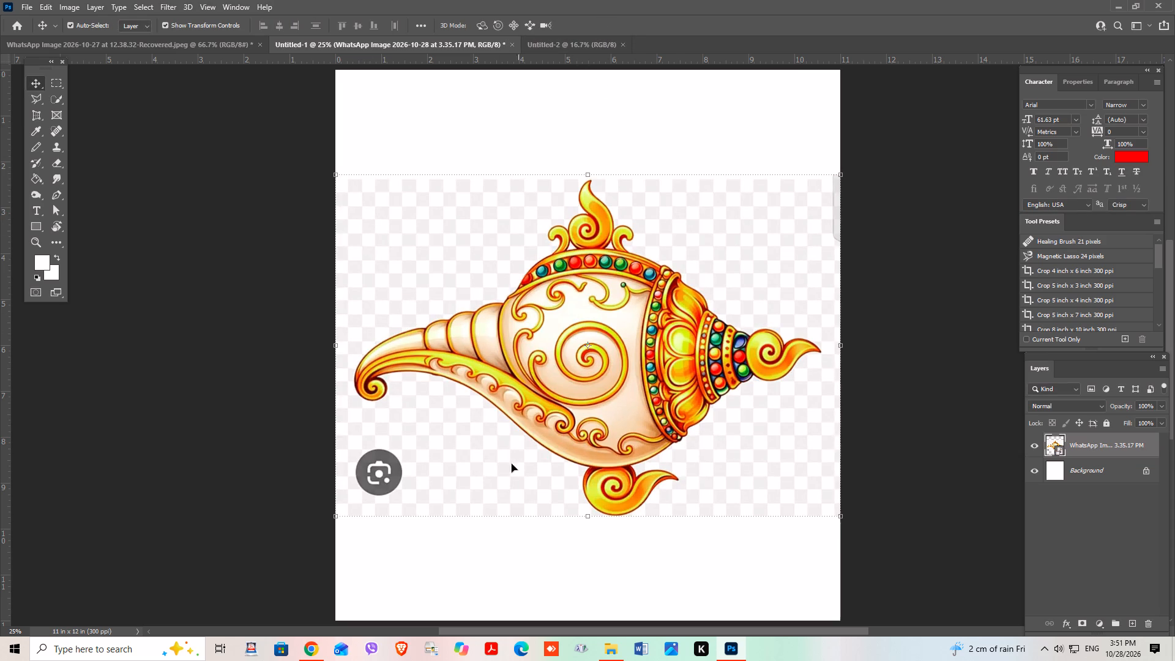
# Scale the placed conch image down to about 68% and centre it roughly across the page width.
pyautogui.click(334, 346)
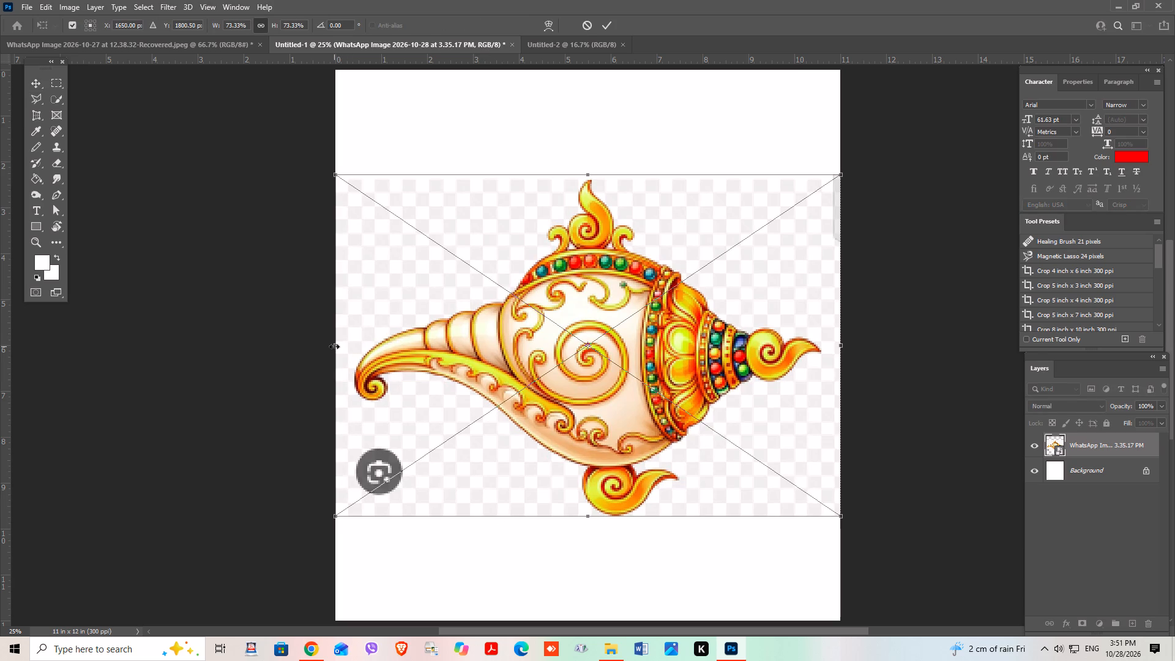
pyautogui.moveTo(337, 347); pyautogui.dragTo(373, 338)
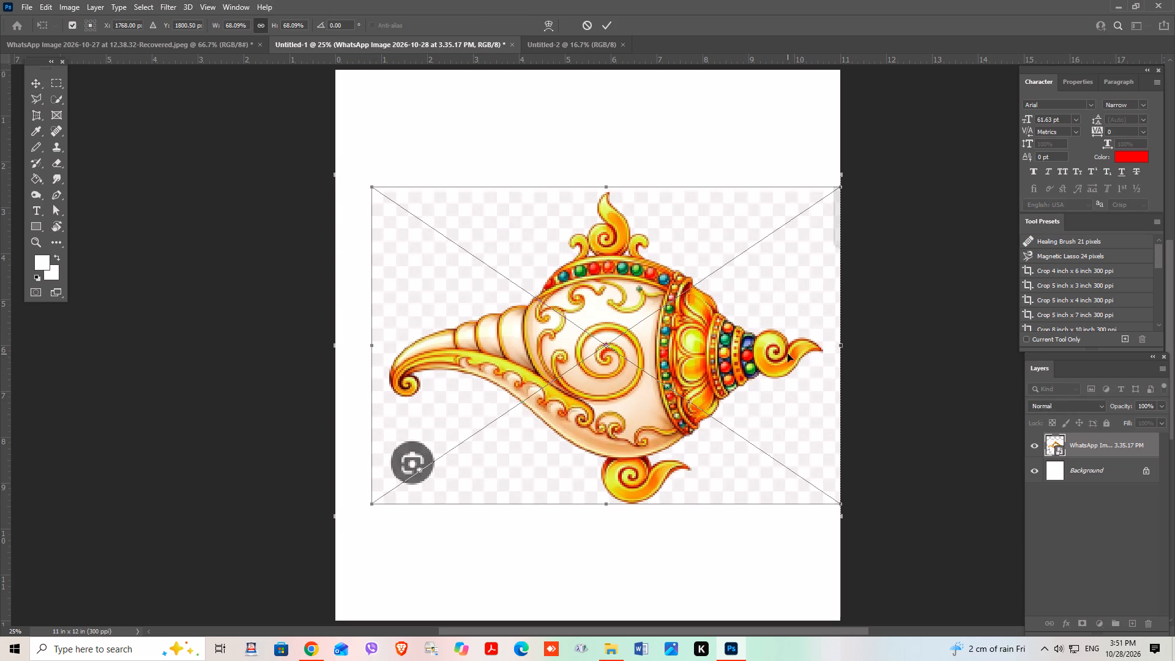
pyautogui.moveTo(788, 354); pyautogui.dragTo(773, 354)
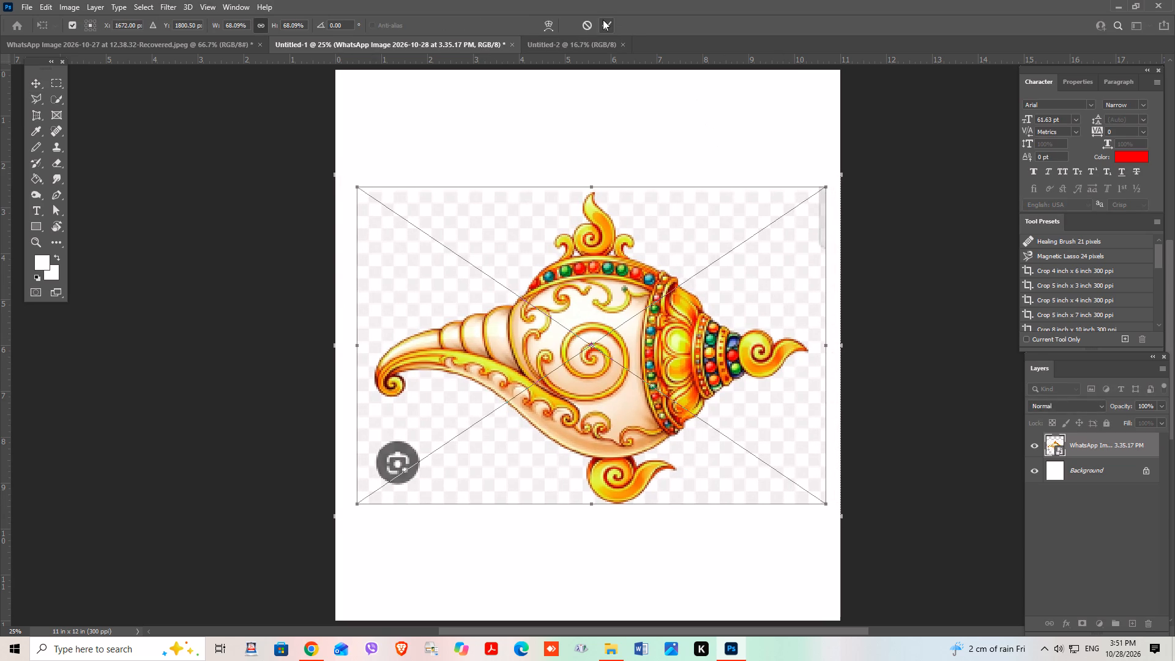
pyautogui.click(603, 20)
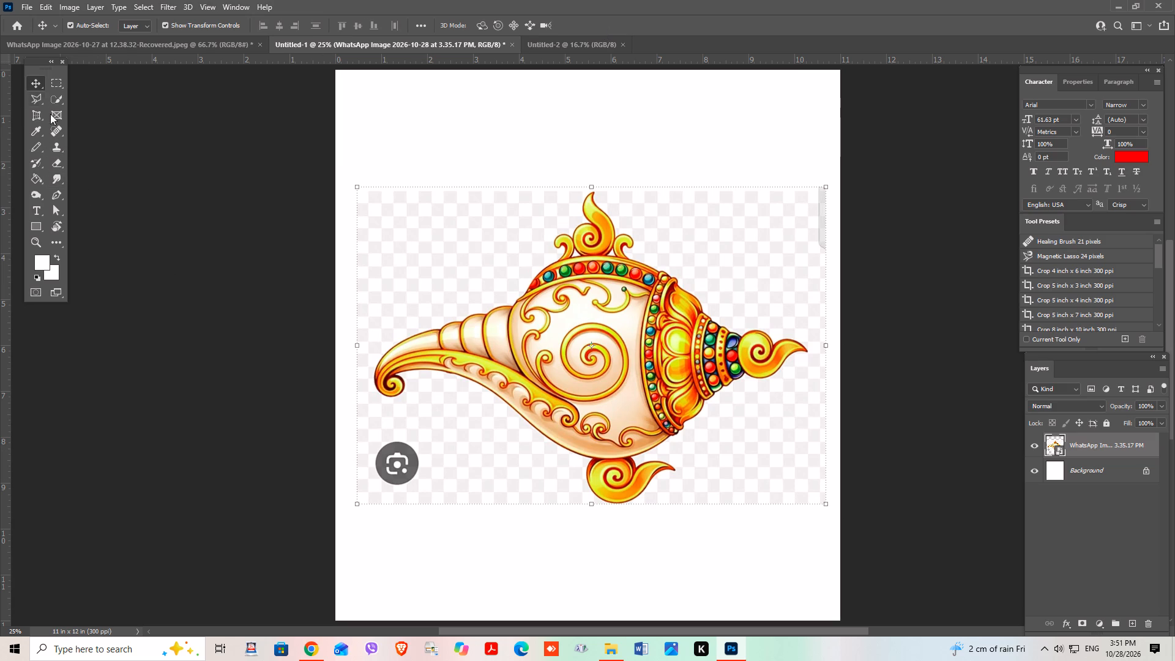
# Select the checkered background around the conch with the Magic Wand tool.
pyautogui.click(35, 78)
pyautogui.click(255, 257)
pyautogui.click(561, 311)
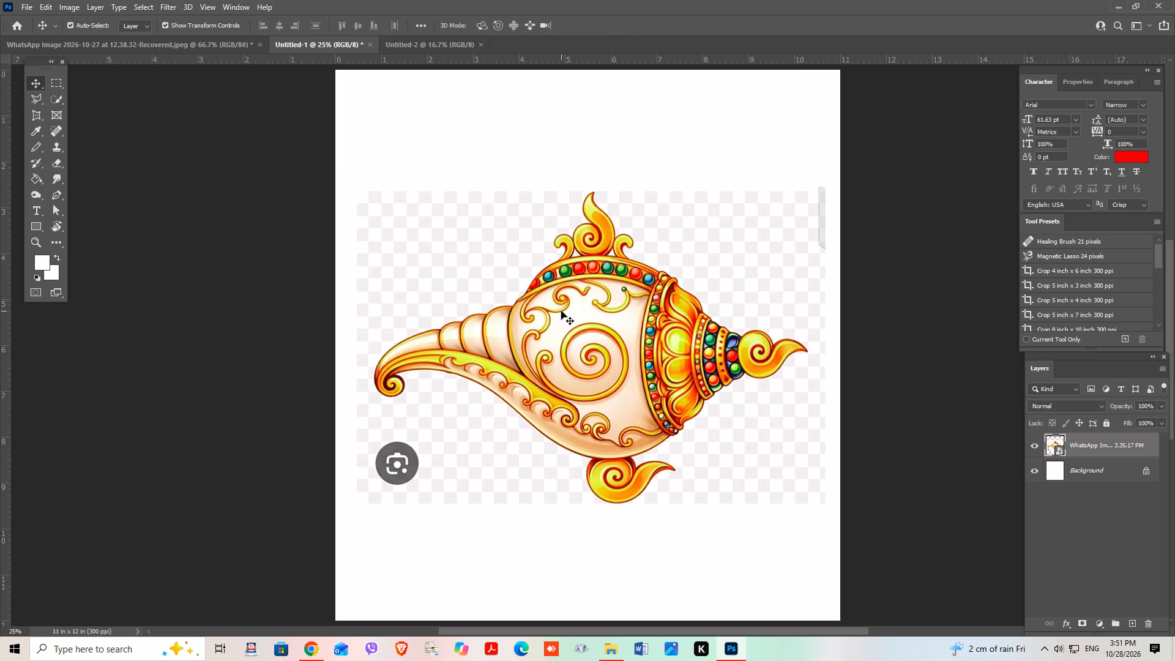
pyautogui.rightClick(61, 97)
pyautogui.click(103, 121)
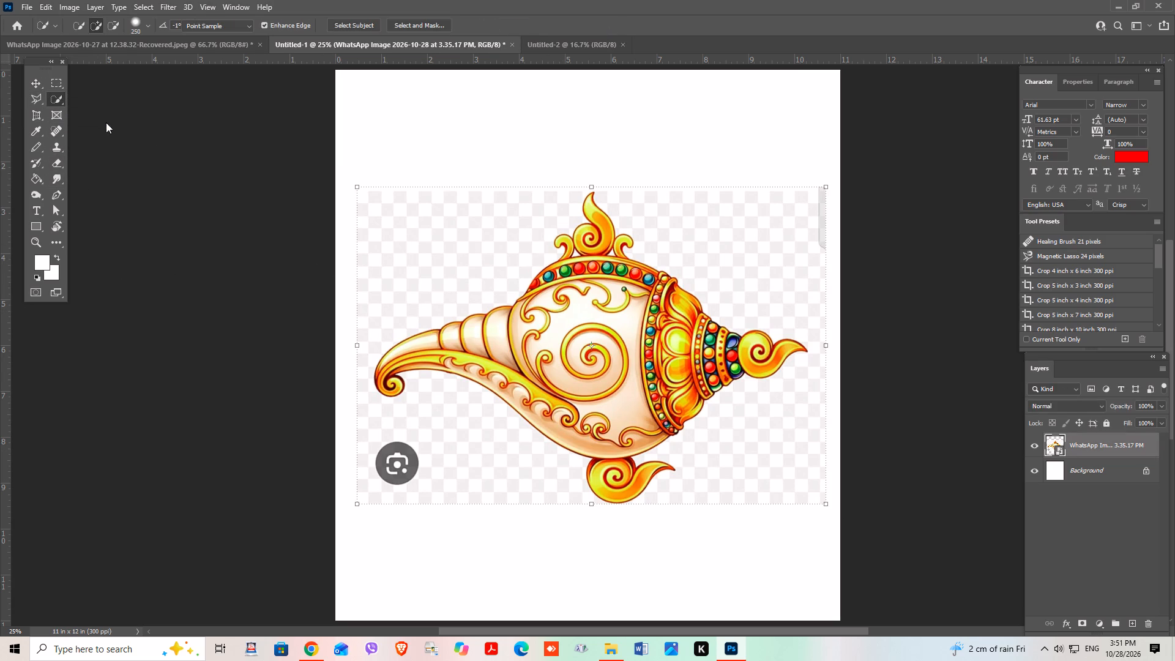
pyautogui.click(377, 225)
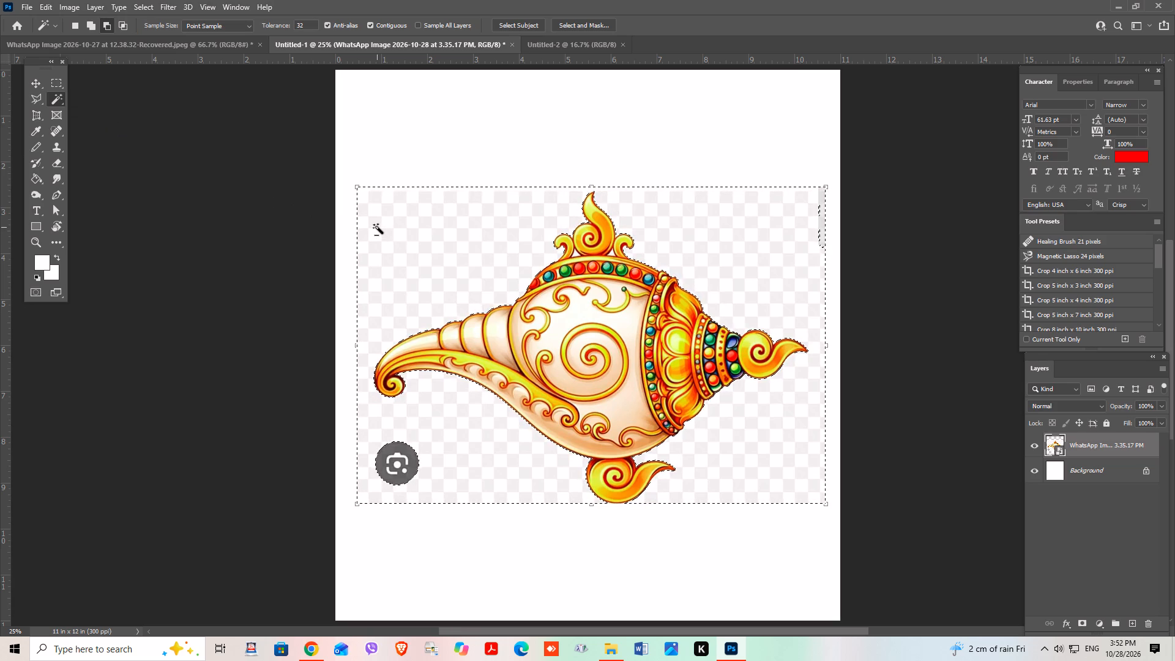
# Add the round grey camera icon below the conch to the background selection with the Lasso tool.
pyautogui.rightClick(44, 99)
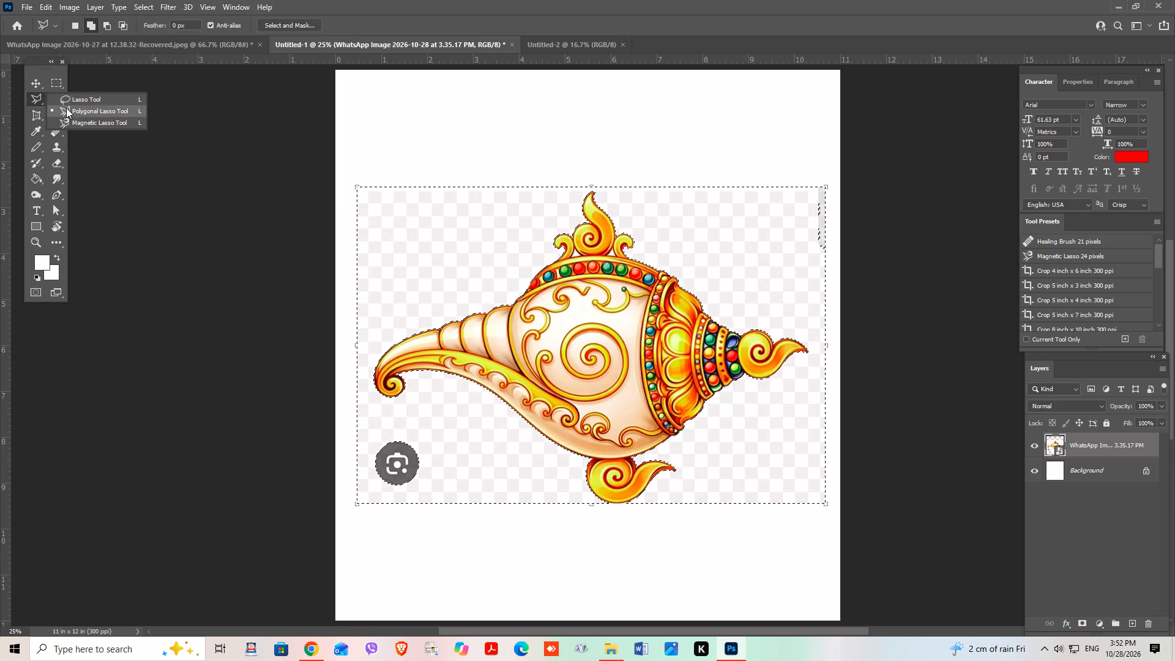
pyautogui.click(71, 102)
pyautogui.keyDown('alt'); pyautogui.click(419, 439); pyautogui.keyUp('alt')
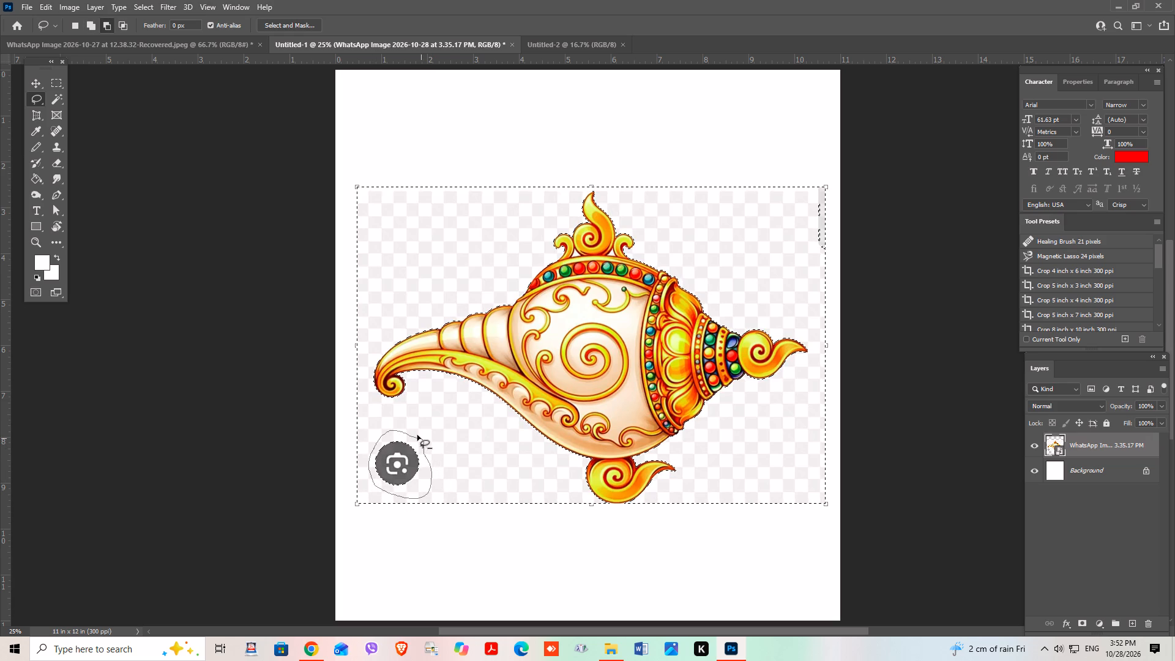
pyautogui.hotkey('ctrl', 'z')
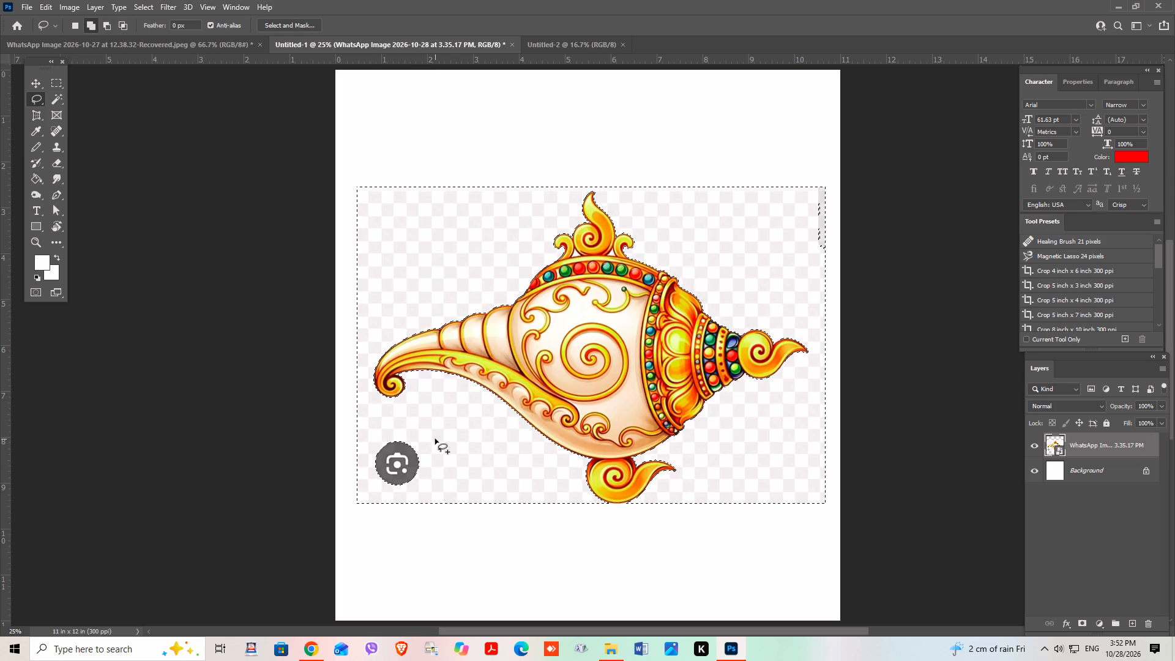
pyautogui.click(427, 435)
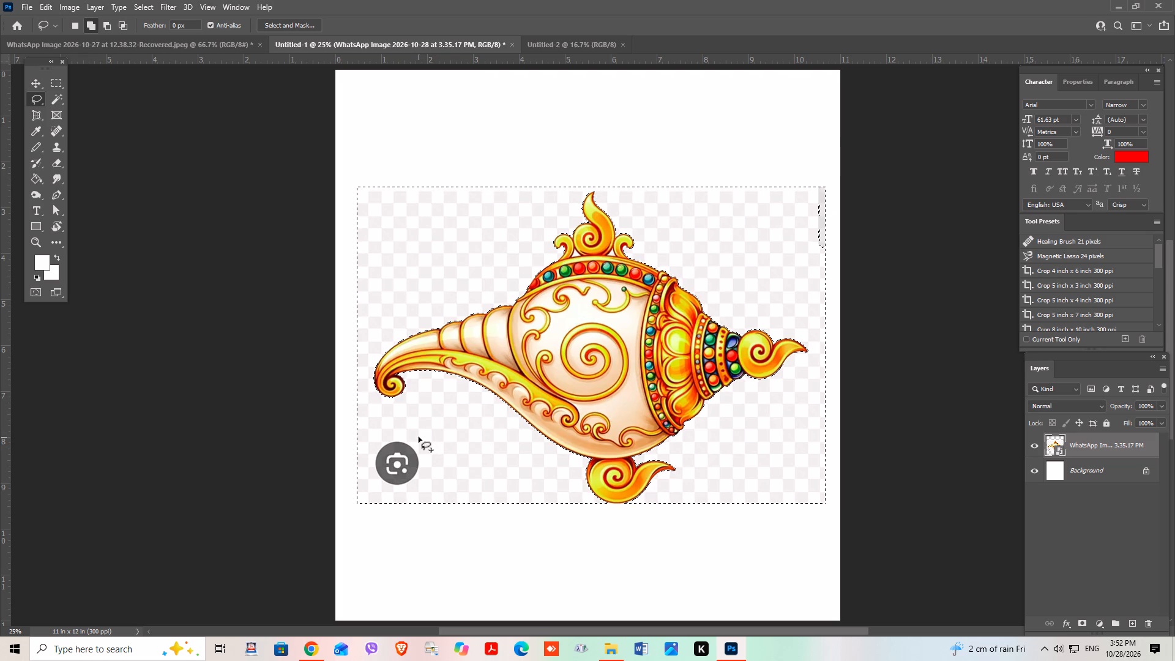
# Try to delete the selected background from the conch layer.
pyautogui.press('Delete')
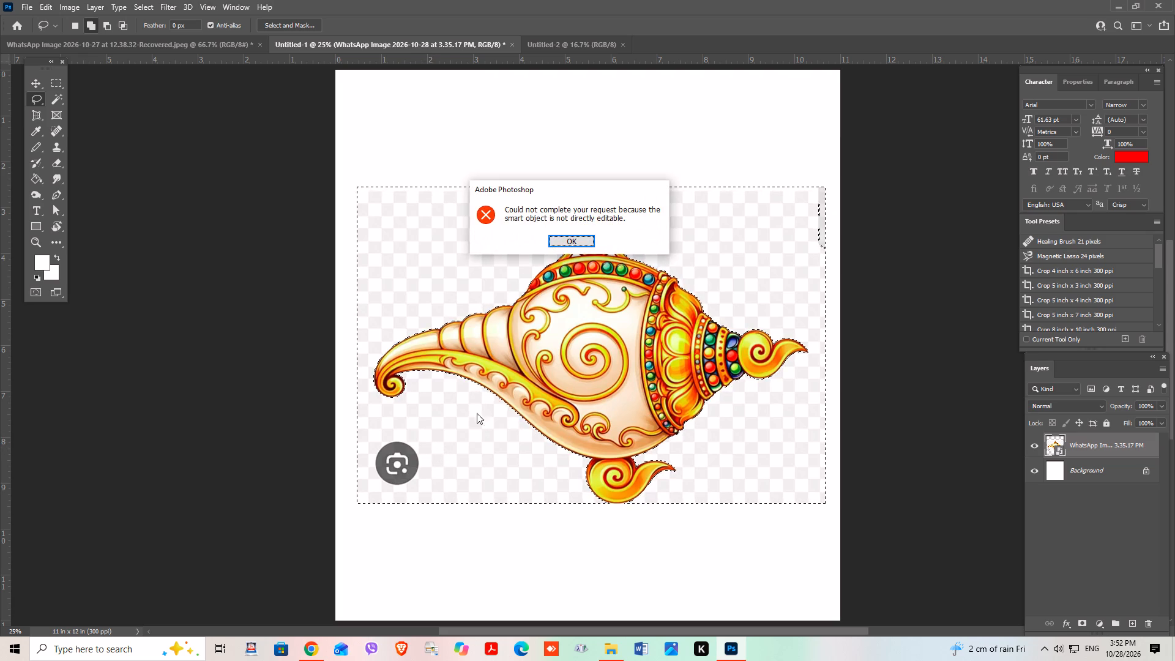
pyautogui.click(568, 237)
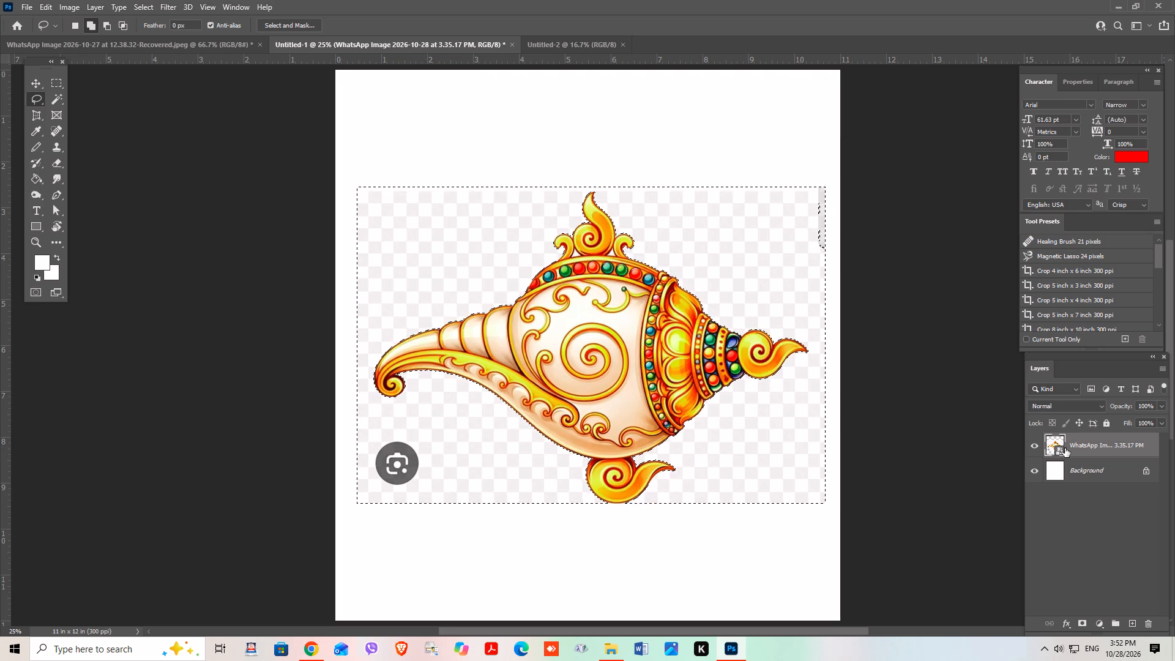
# Convert the conch image's smart object with Convert to Layers.
pyautogui.rightClick(1065, 448)
pyautogui.click(942, 314)
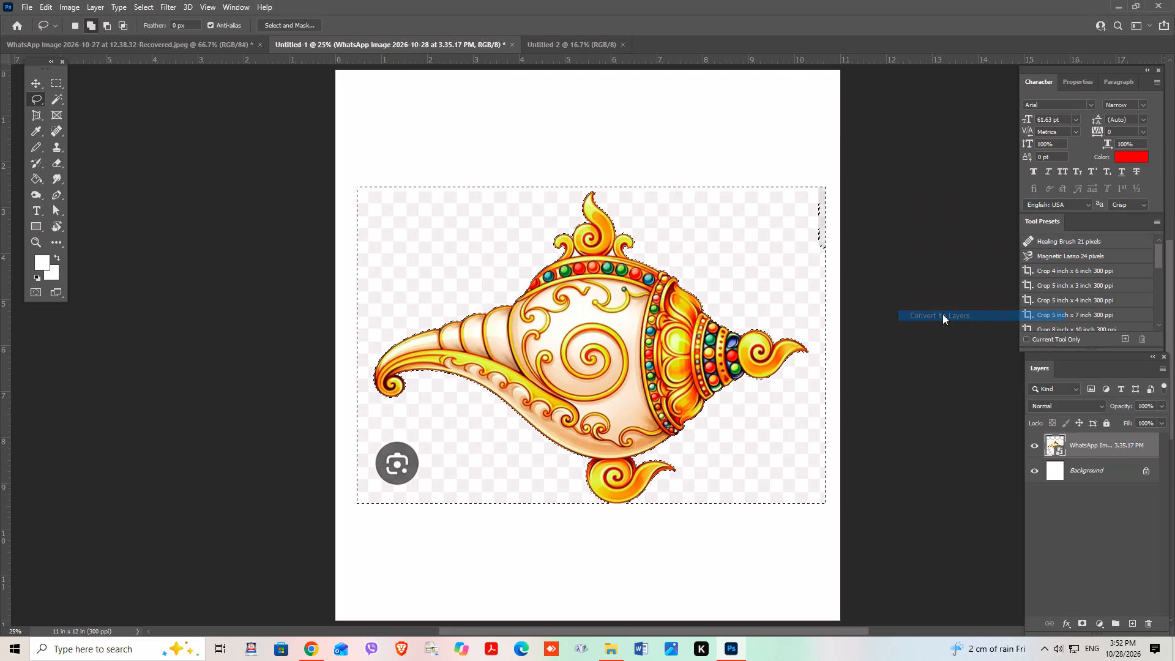
pyautogui.click(554, 239)
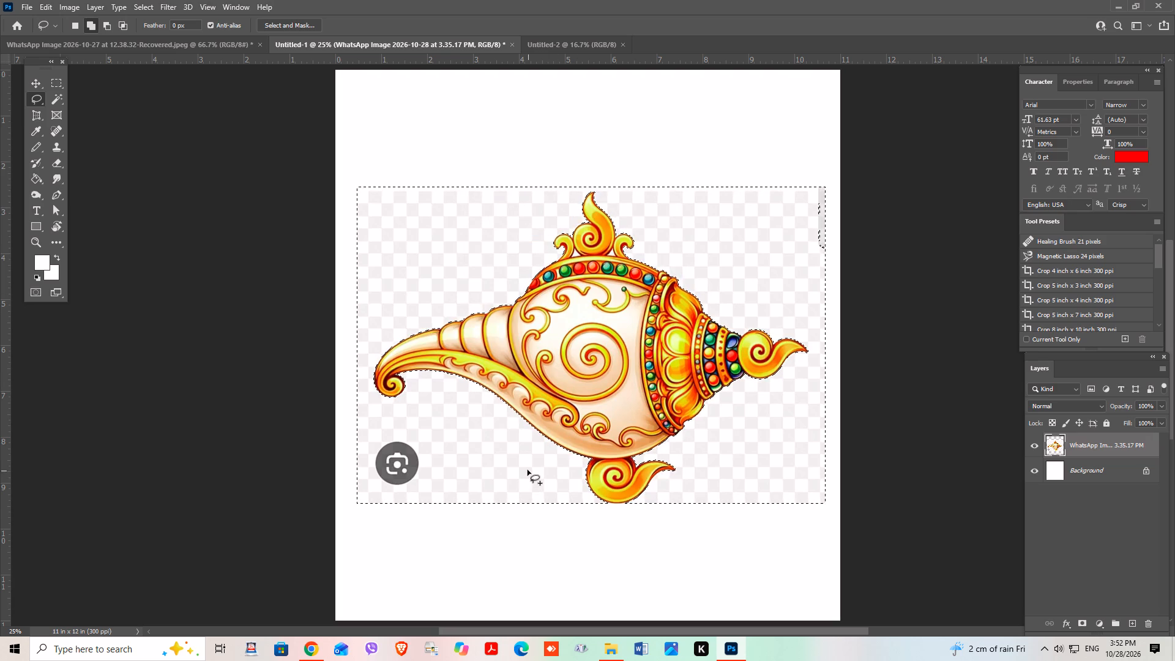
# Delete the selected checkered background and camera icon from the conch layer and clear the selection.
pyautogui.press('Delete')
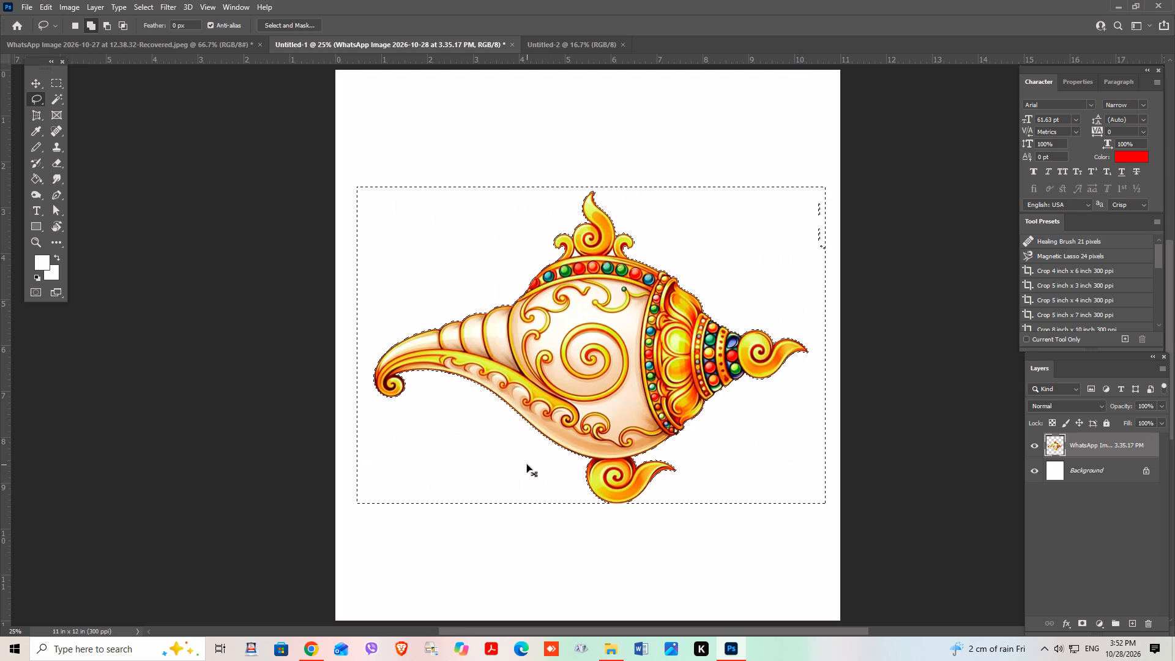
pyautogui.hotkey('ctrl', 'd')
# Scale the conch to about 92% and rotate it about 90° clockwise so its curled narrow tip points up.
pyautogui.click(36, 83)
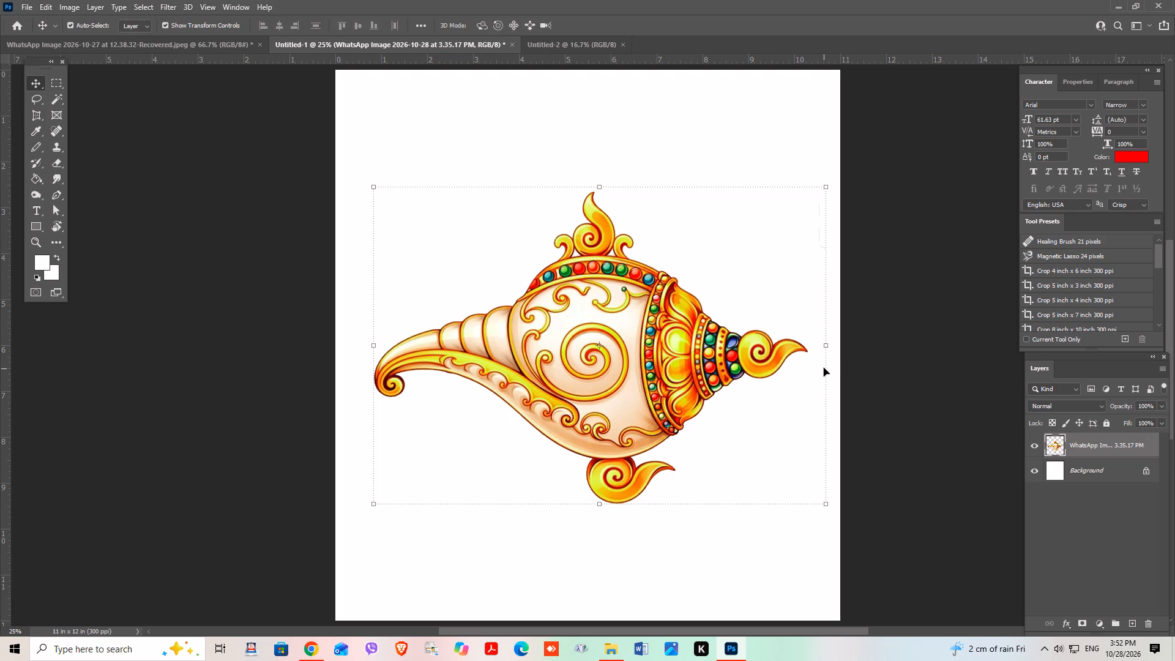
pyautogui.moveTo(829, 348); pyautogui.dragTo(794, 348)
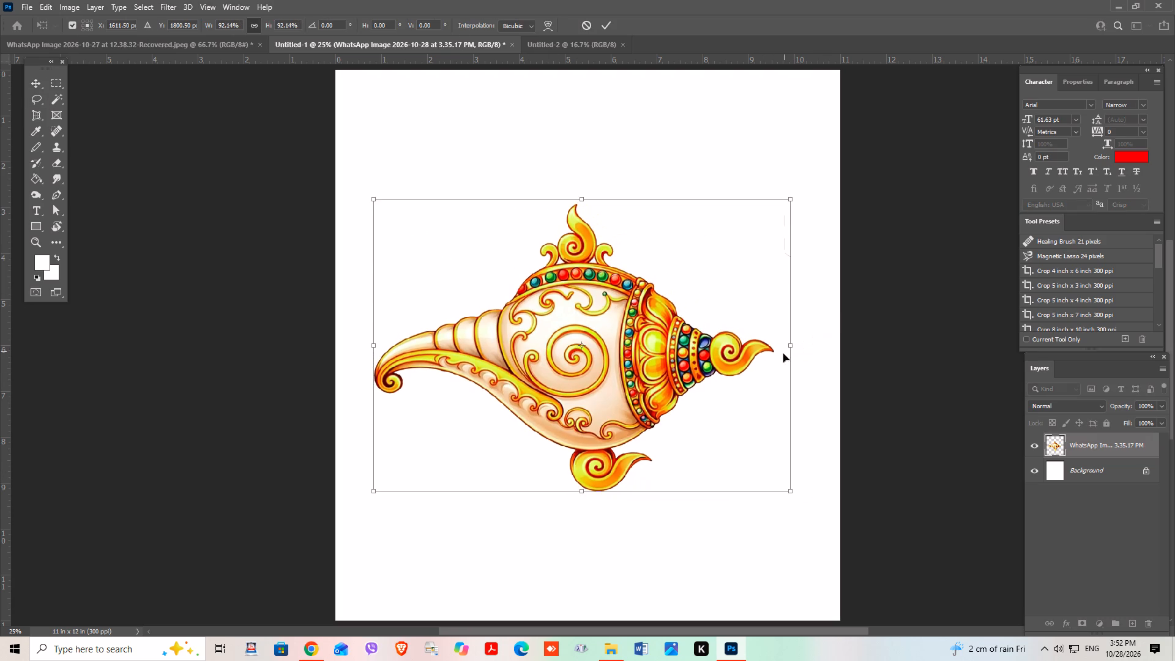
pyautogui.moveTo(798, 193); pyautogui.dragTo(831, 243)
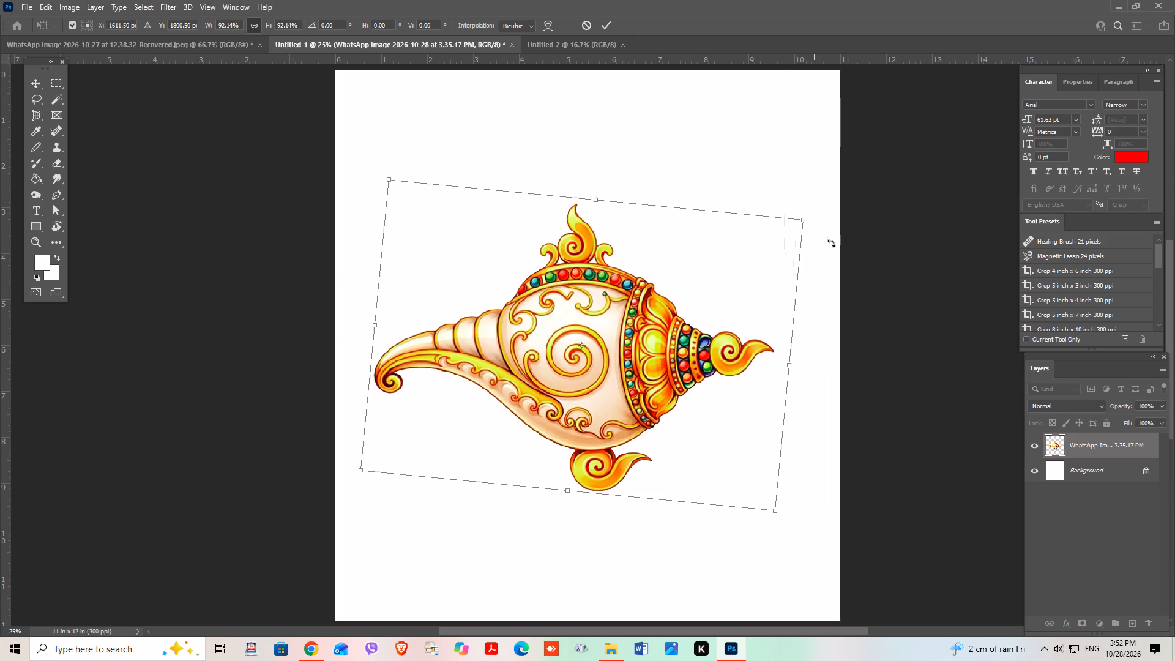
pyautogui.moveTo(831, 243); pyautogui.dragTo(706, 523)
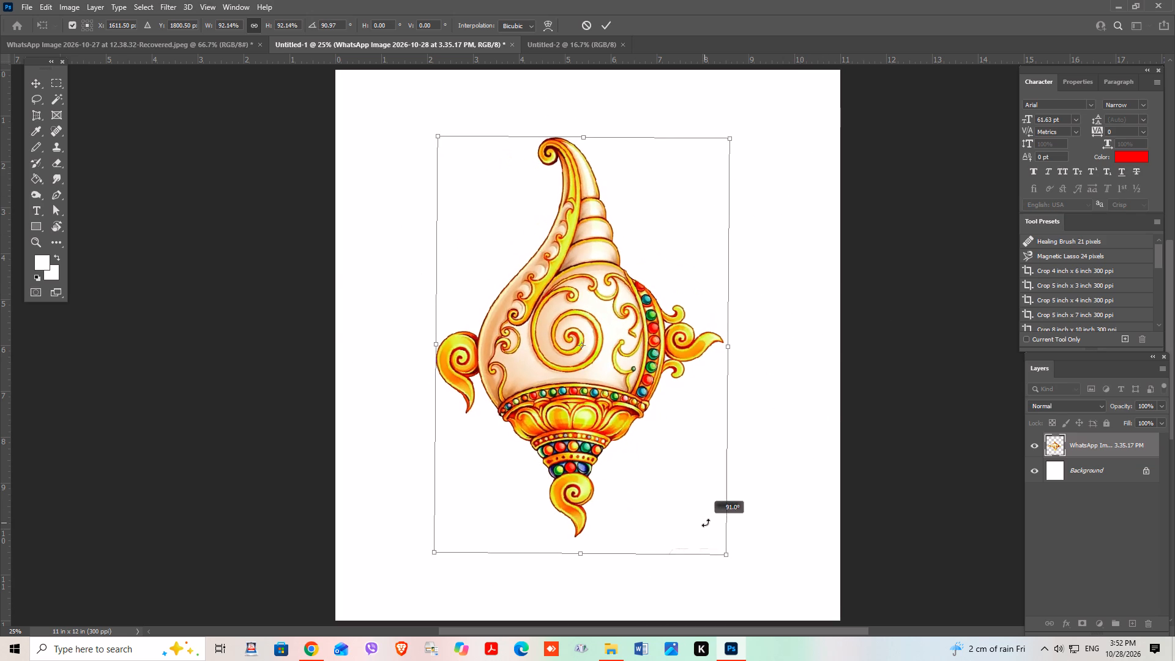
pyautogui.moveTo(706, 523); pyautogui.dragTo(711, 528)
pyautogui.click(605, 28)
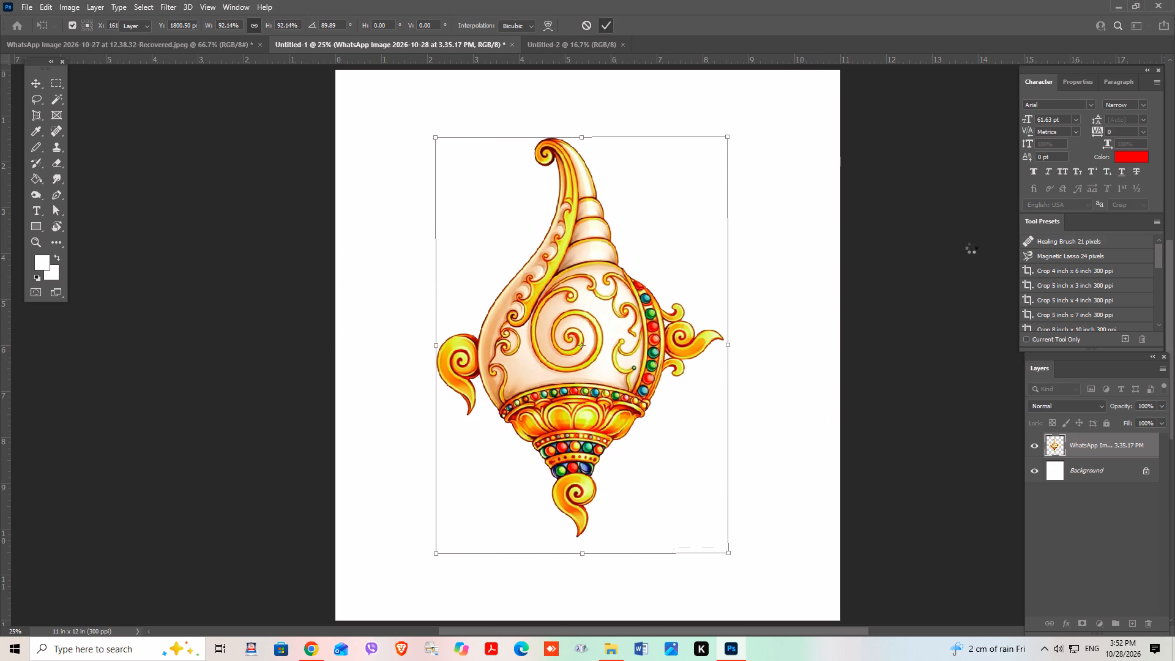
# Move the upright conch about 1 inch up toward the top edge of the page.
pyautogui.click(938, 256)
pyautogui.keyDown('alt'); pyautogui.scroll(-5, 741, 299); pyautogui.keyUp('alt')
pyautogui.scroll(-10, 739, 299)
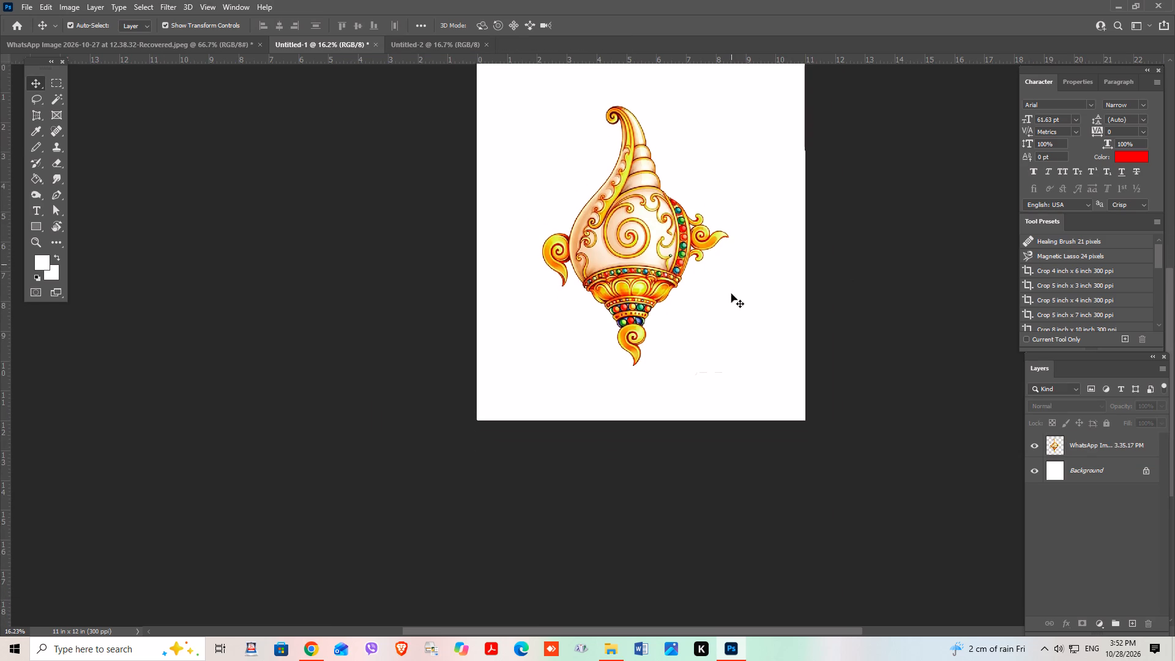
pyautogui.scroll(-5, 730, 294)
pyautogui.scroll(14, 728, 293)
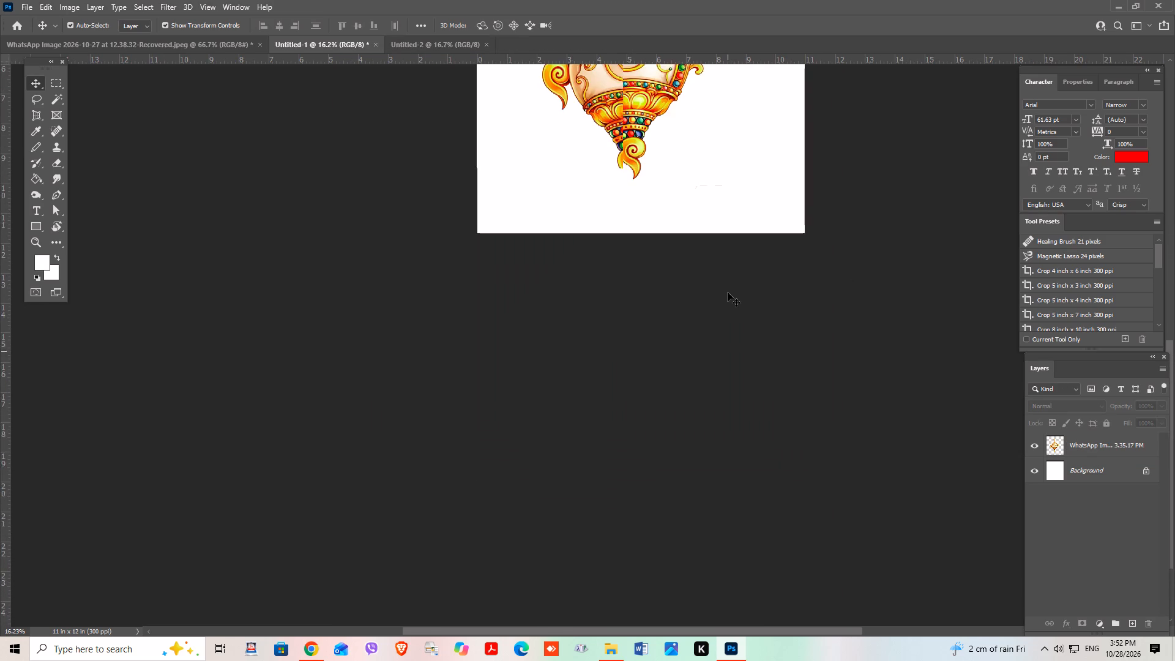
pyautogui.scroll(20, 728, 293)
pyautogui.scroll(5, 728, 293)
pyautogui.scroll(-4, 731, 290)
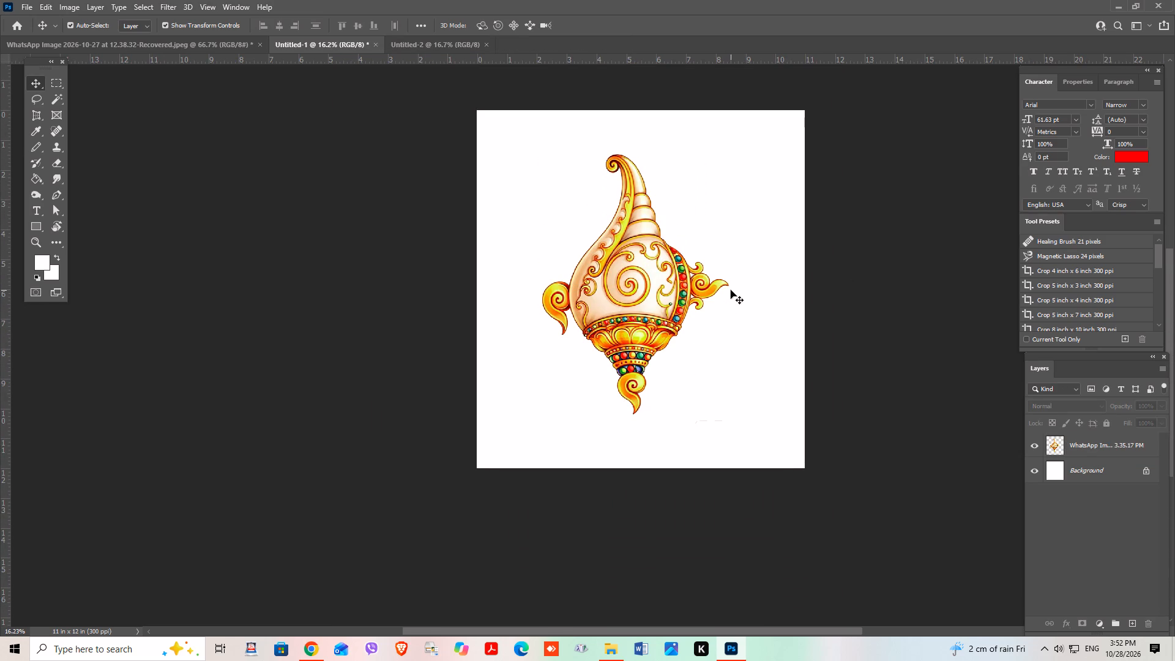
pyautogui.click(642, 218)
pyautogui.moveTo(642, 210); pyautogui.dragTo(639, 180)
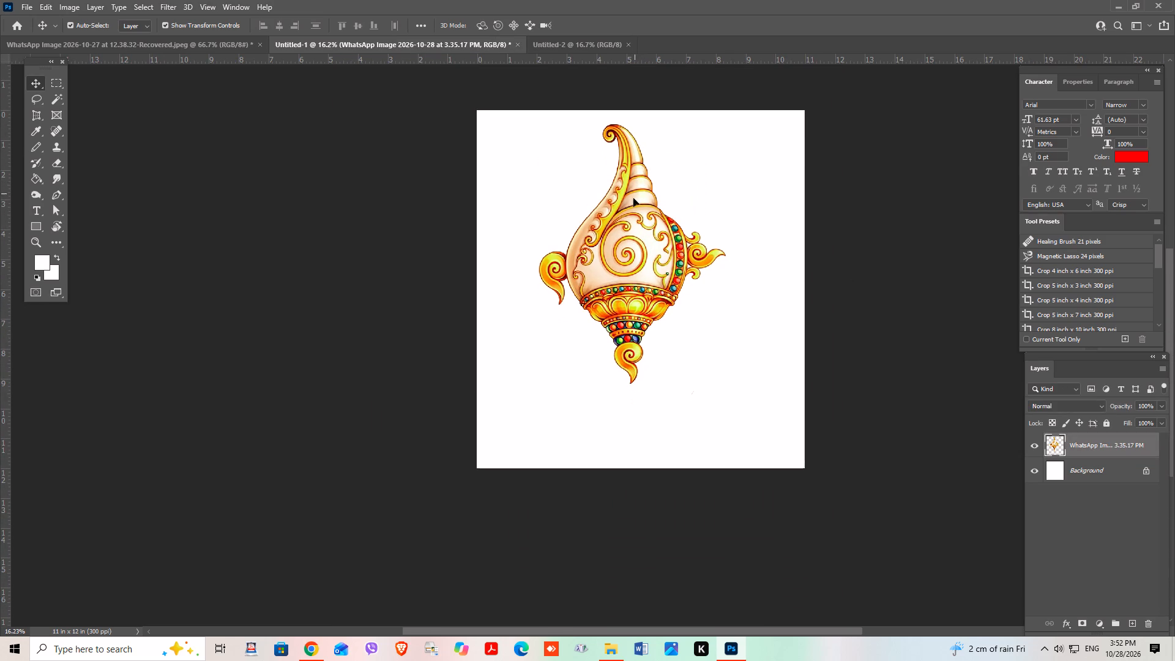
# Scale the upright conch up to about 137% so it fills the full height of the 11 x 12 inch page.
pyautogui.scroll(-4, 633, 221)
pyautogui.click(636, 354)
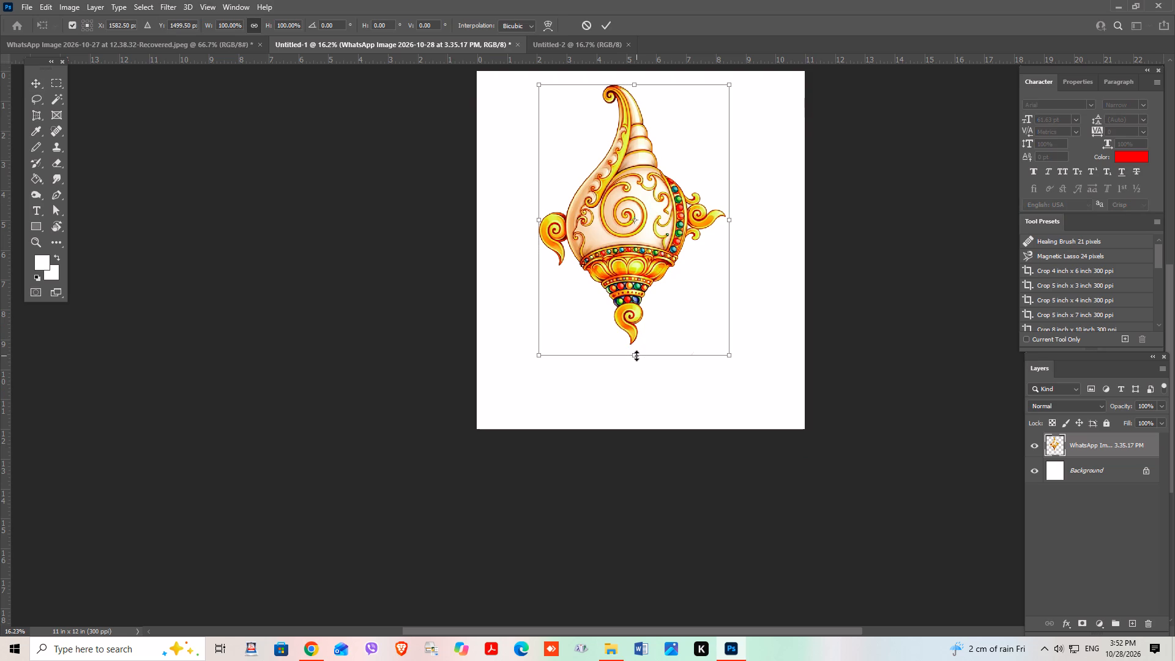
pyautogui.moveTo(636, 356); pyautogui.dragTo(642, 439)
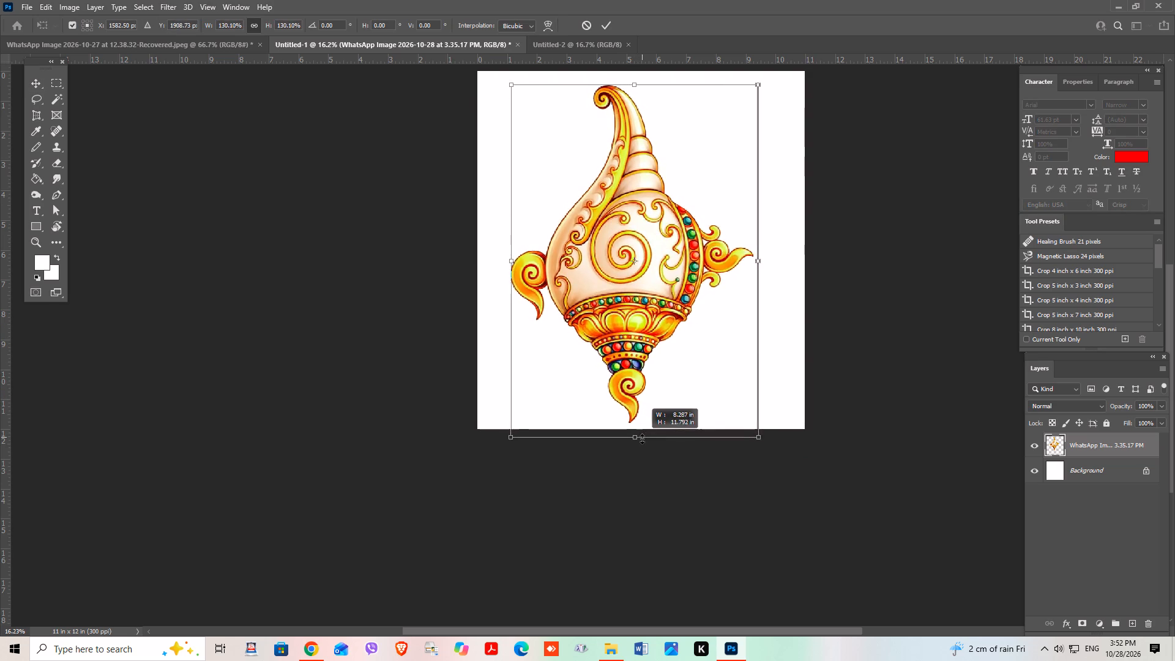
pyautogui.moveTo(642, 439); pyautogui.dragTo(642, 443)
pyautogui.scroll(9, 698, 444)
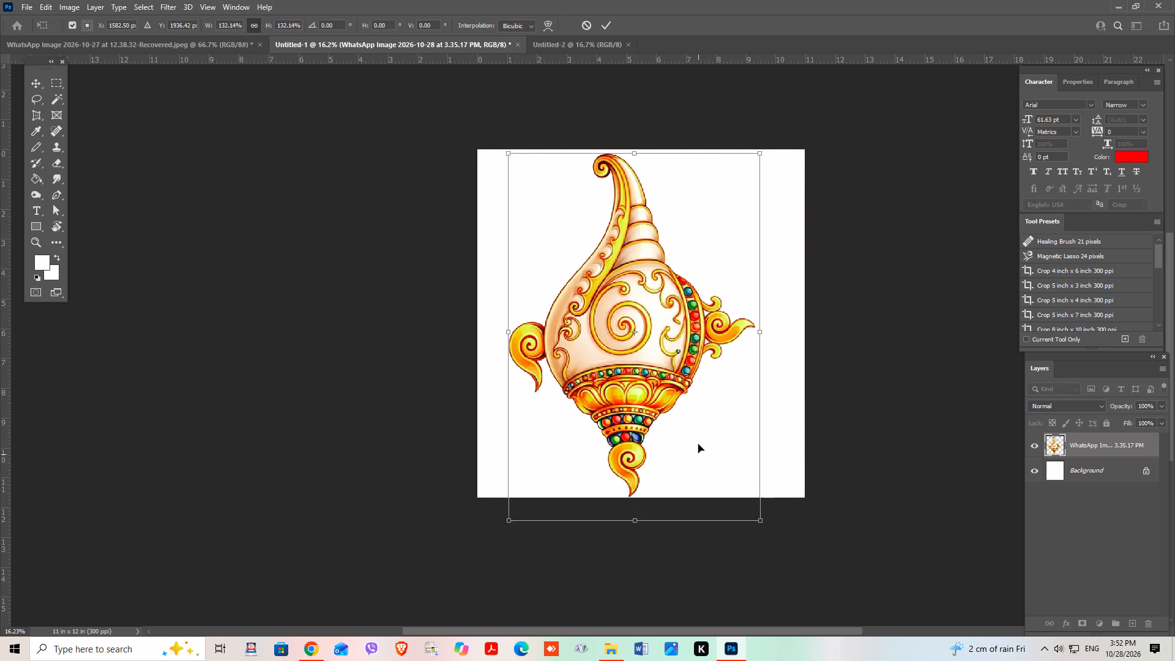
pyautogui.scroll(2, 698, 444)
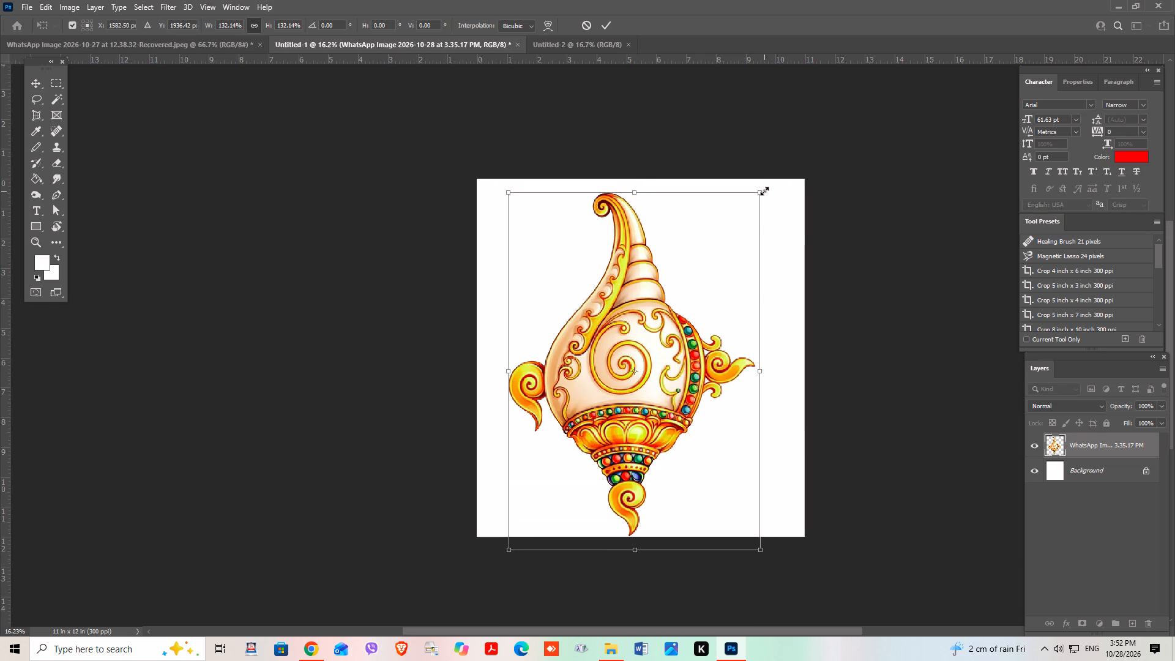
pyautogui.moveTo(763, 191); pyautogui.dragTo(775, 180)
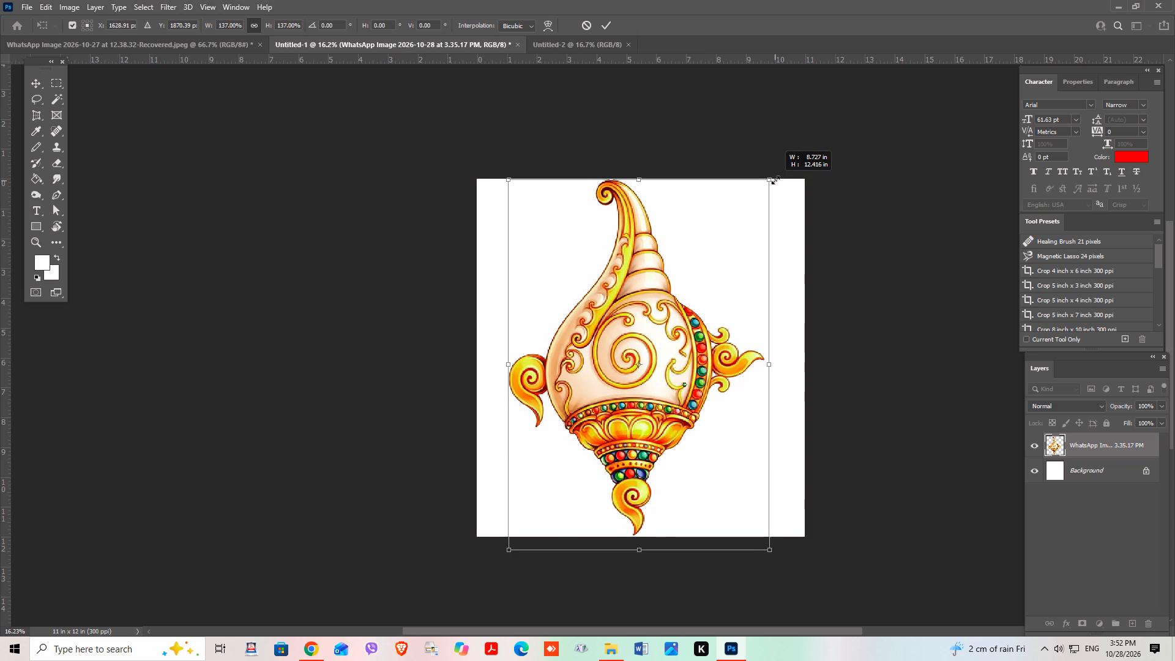
pyautogui.moveTo(775, 180); pyautogui.dragTo(776, 179)
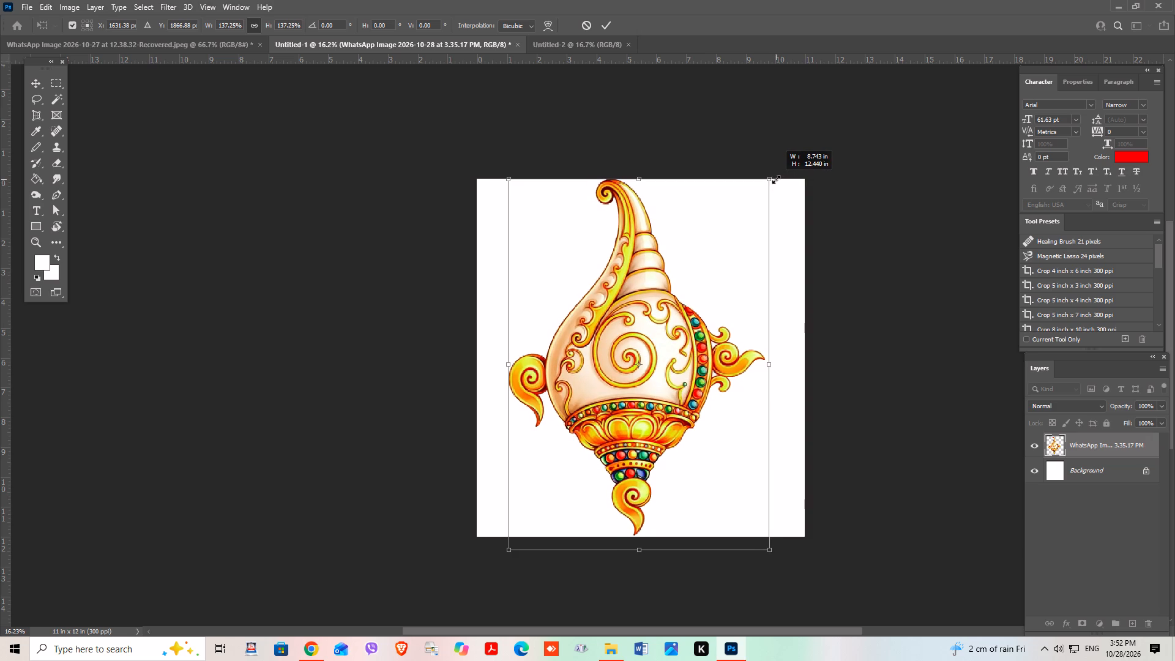
pyautogui.moveTo(776, 179); pyautogui.dragTo(777, 181)
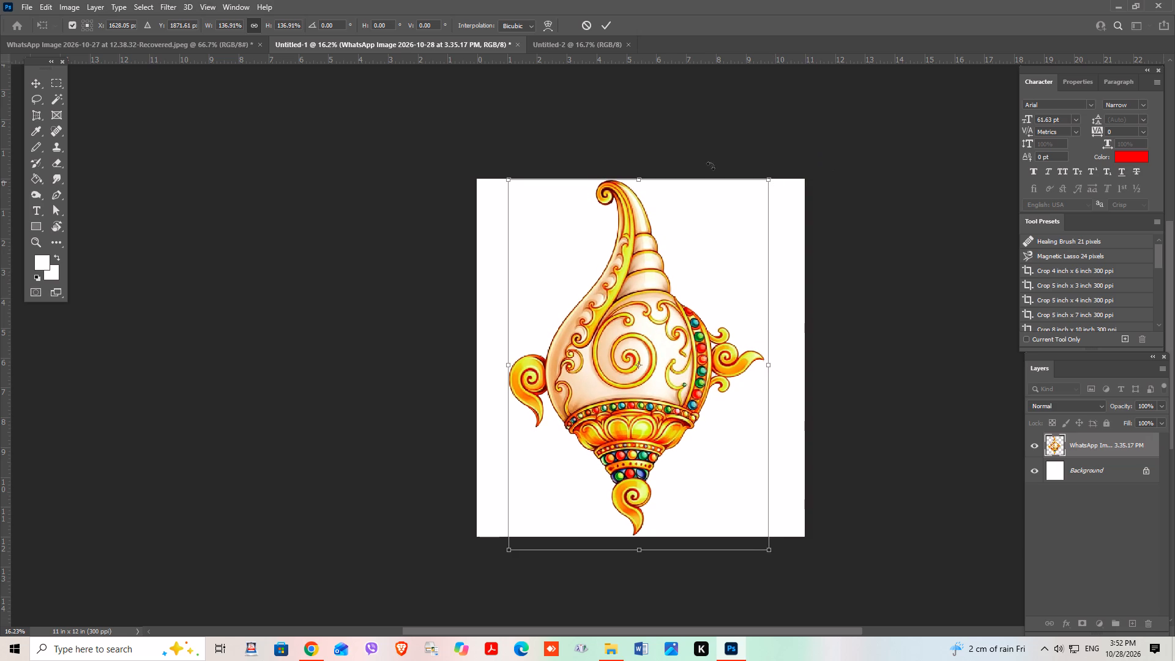
pyautogui.click(609, 24)
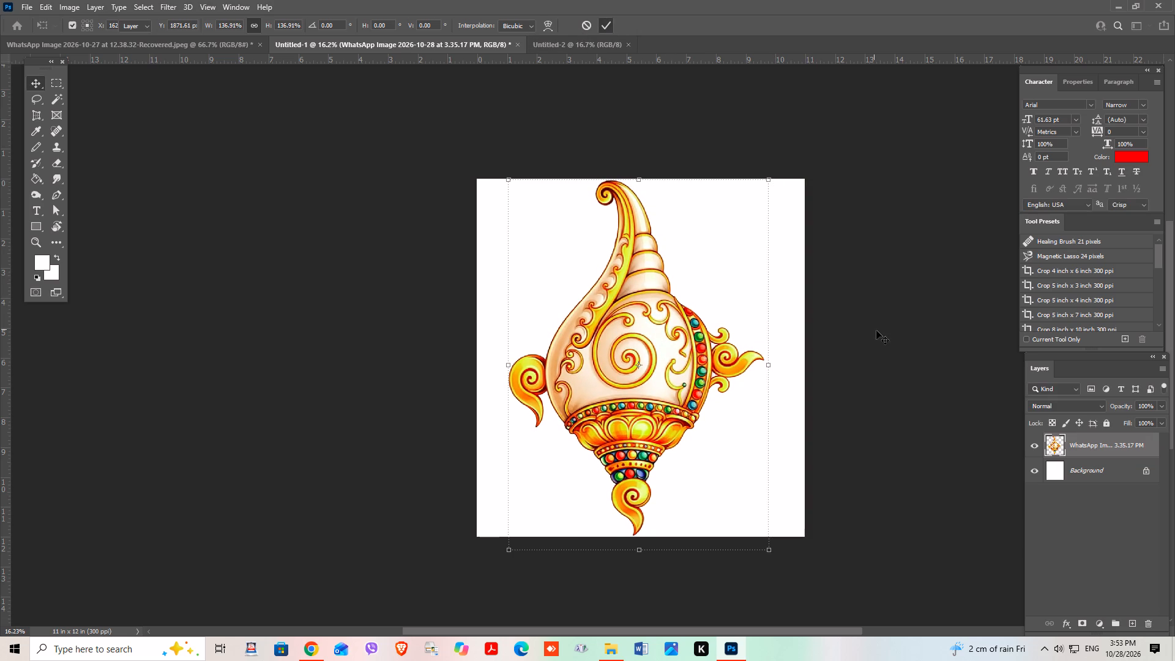
# Merge the conch layer down into the white Background layer.
pyautogui.click(876, 330)
pyautogui.scroll(4, 876, 331)
pyautogui.click(1092, 452)
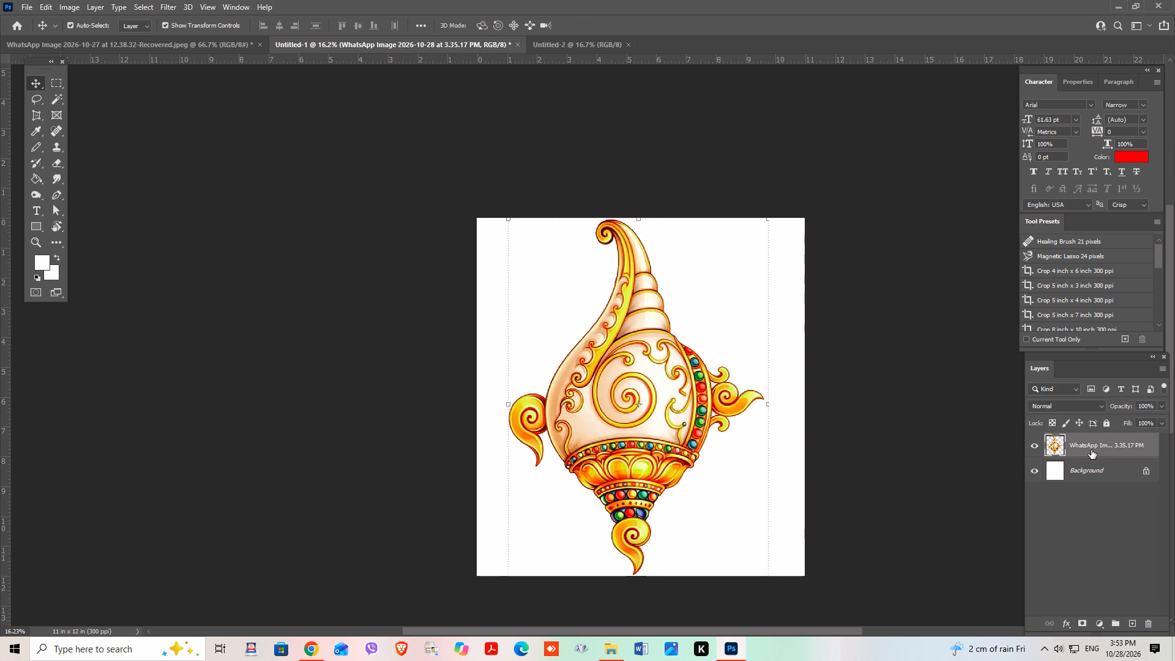
pyautogui.hotkey('ctrl', 'e')
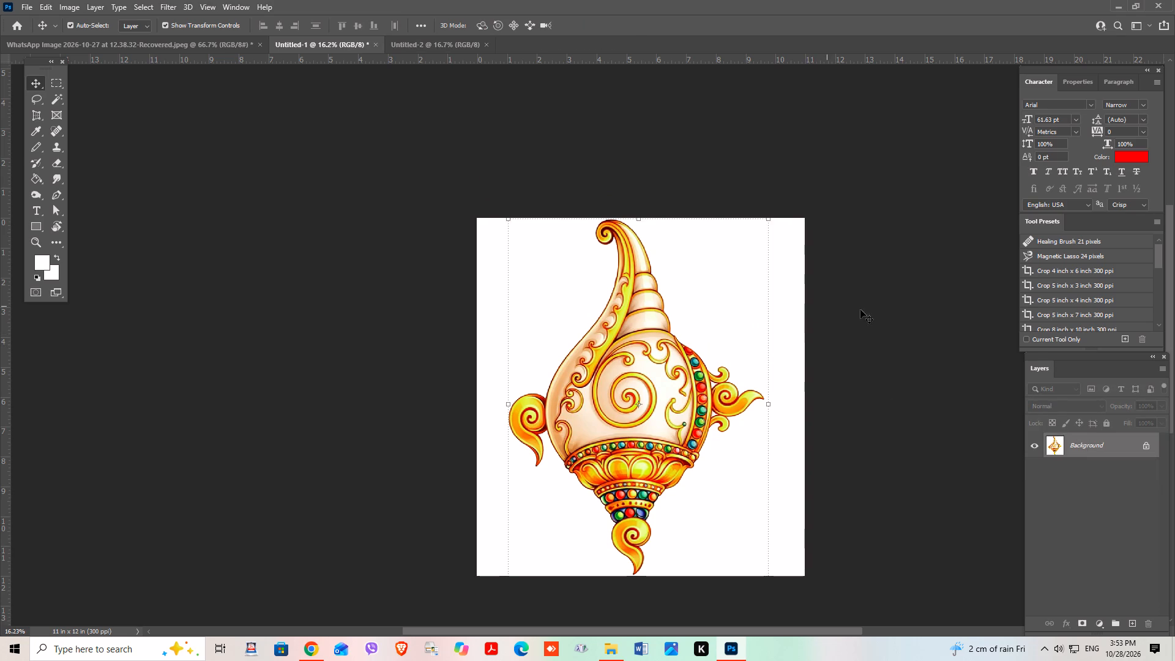
pyautogui.click(870, 310)
# Copy the merged conch image from Untitled-1 into the A3-sized Untitled-2 document as a new layer.
pyautogui.moveTo(658, 403); pyautogui.dragTo(410, 39)
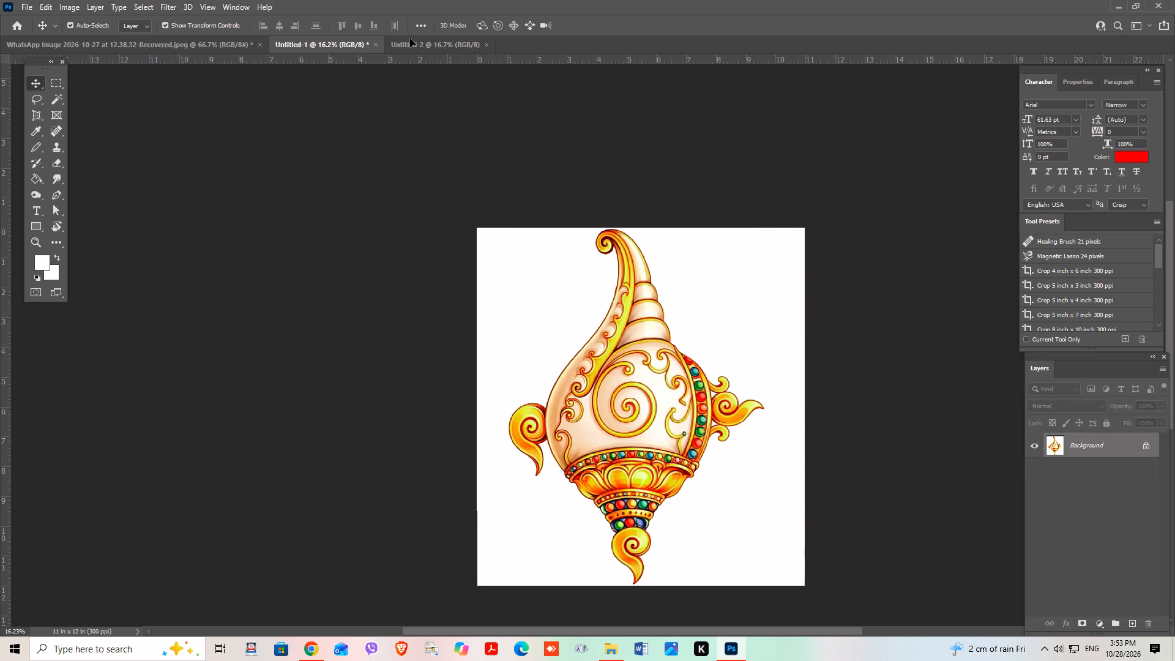
pyautogui.moveTo(410, 39); pyautogui.dragTo(588, 332)
pyautogui.scroll(-3, 587, 332)
pyautogui.click(870, 333)
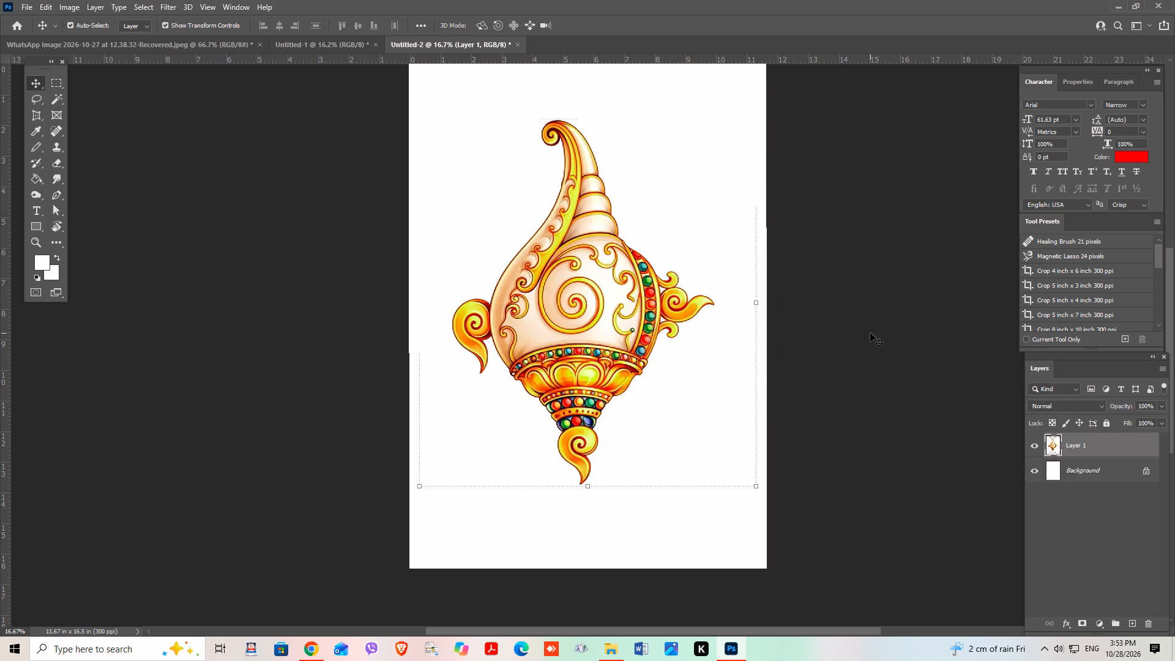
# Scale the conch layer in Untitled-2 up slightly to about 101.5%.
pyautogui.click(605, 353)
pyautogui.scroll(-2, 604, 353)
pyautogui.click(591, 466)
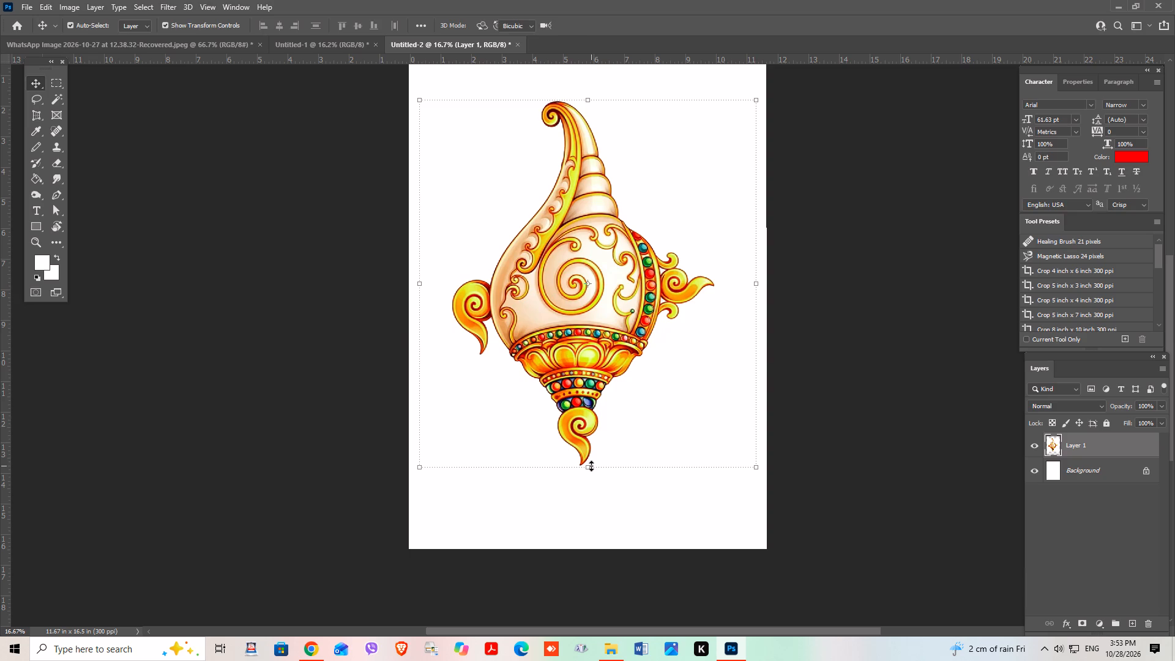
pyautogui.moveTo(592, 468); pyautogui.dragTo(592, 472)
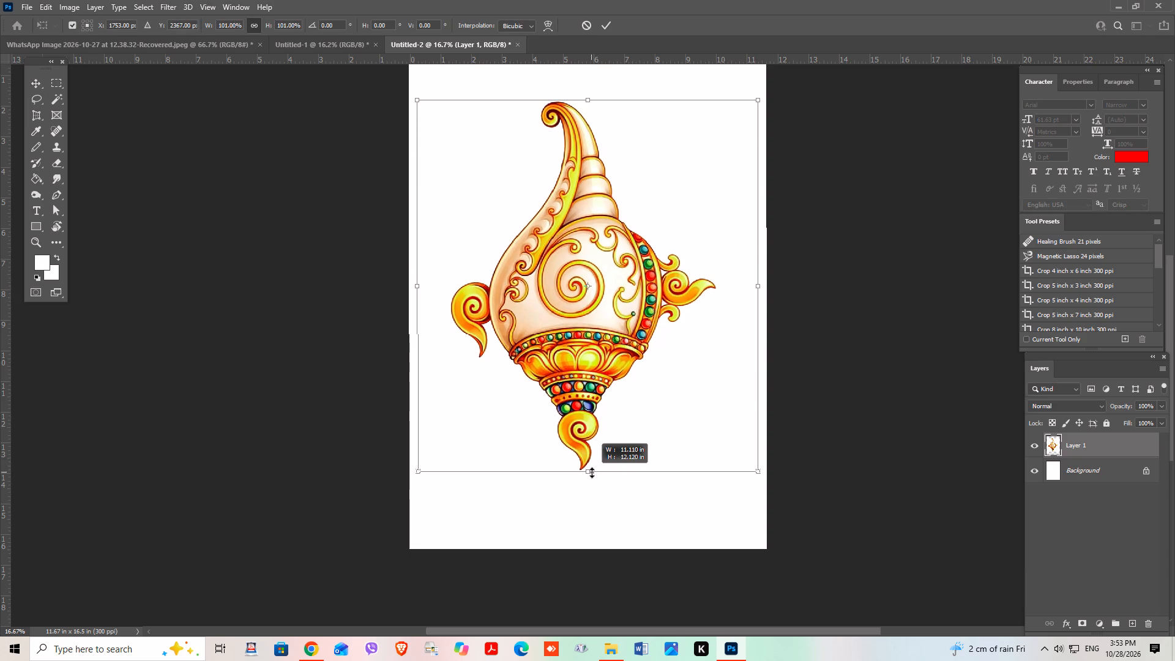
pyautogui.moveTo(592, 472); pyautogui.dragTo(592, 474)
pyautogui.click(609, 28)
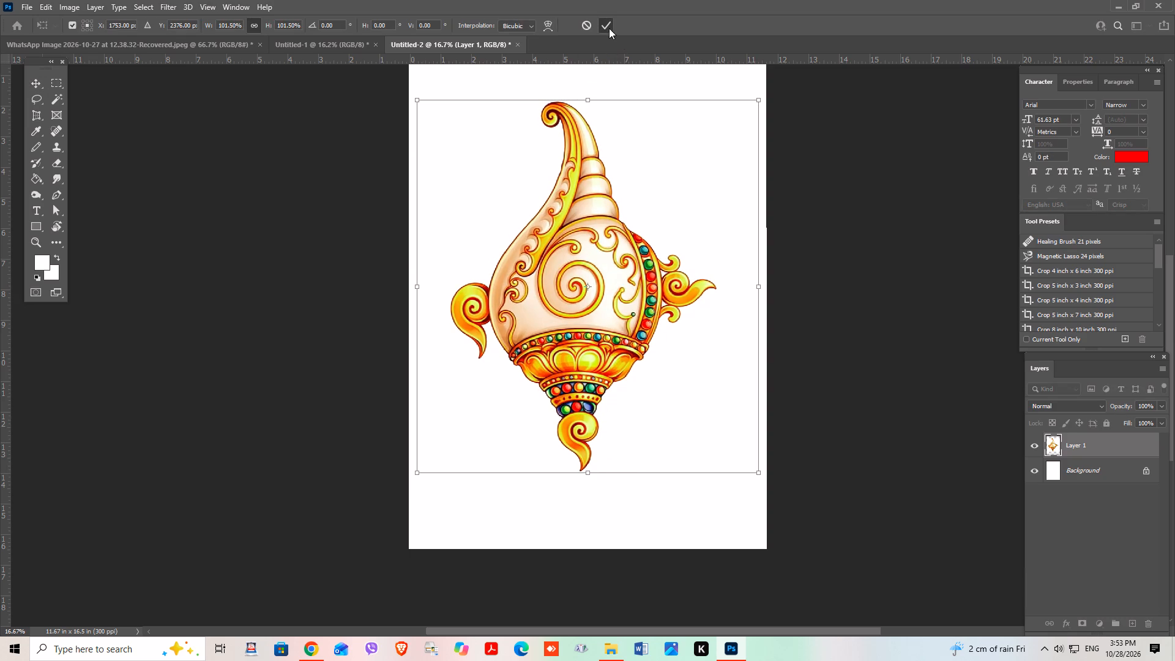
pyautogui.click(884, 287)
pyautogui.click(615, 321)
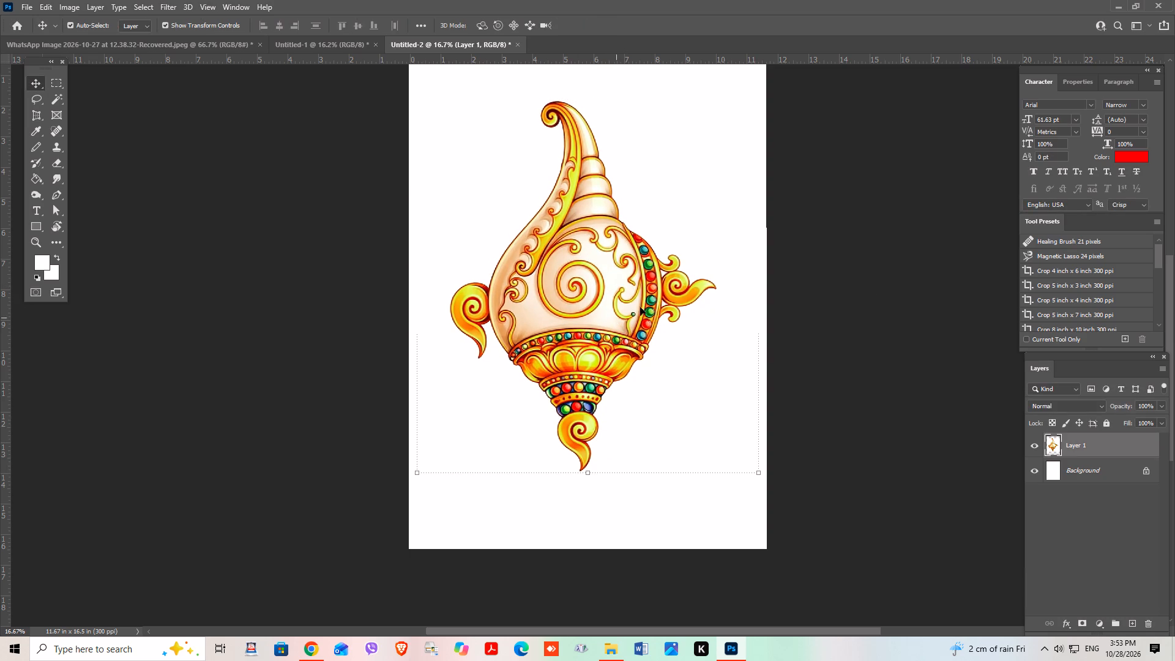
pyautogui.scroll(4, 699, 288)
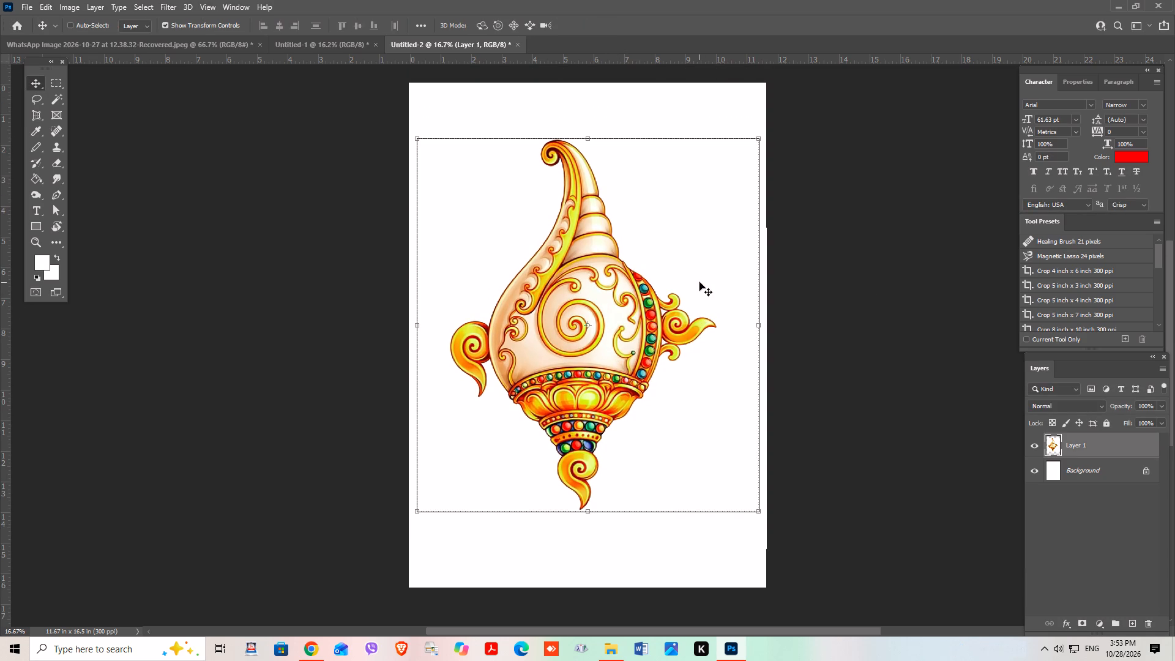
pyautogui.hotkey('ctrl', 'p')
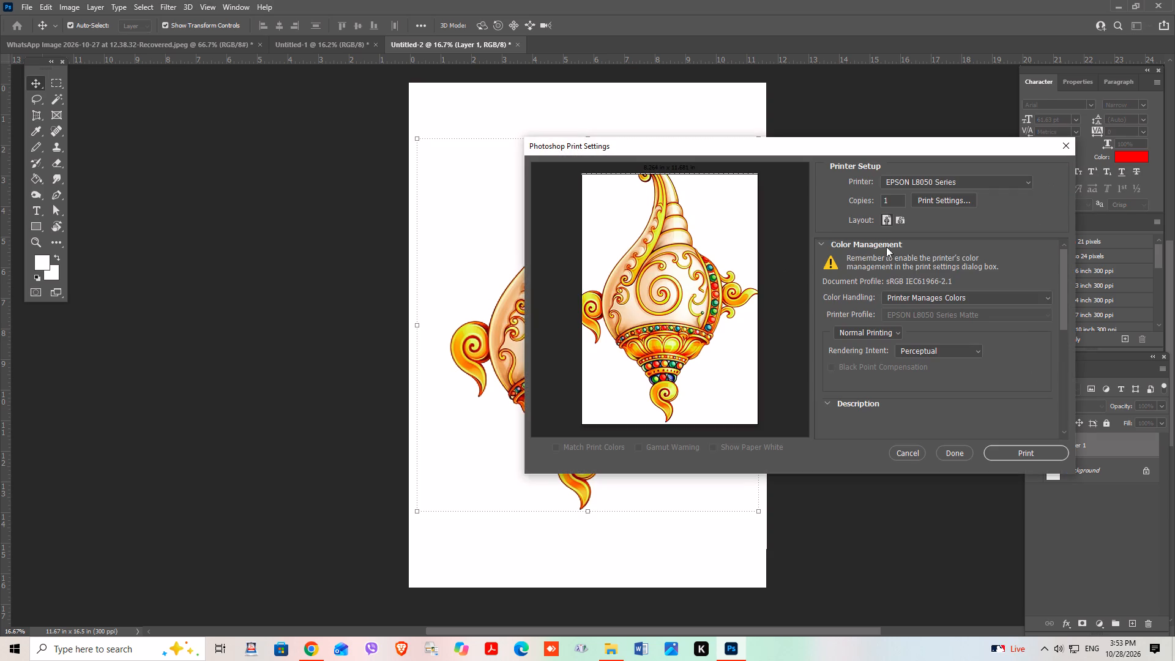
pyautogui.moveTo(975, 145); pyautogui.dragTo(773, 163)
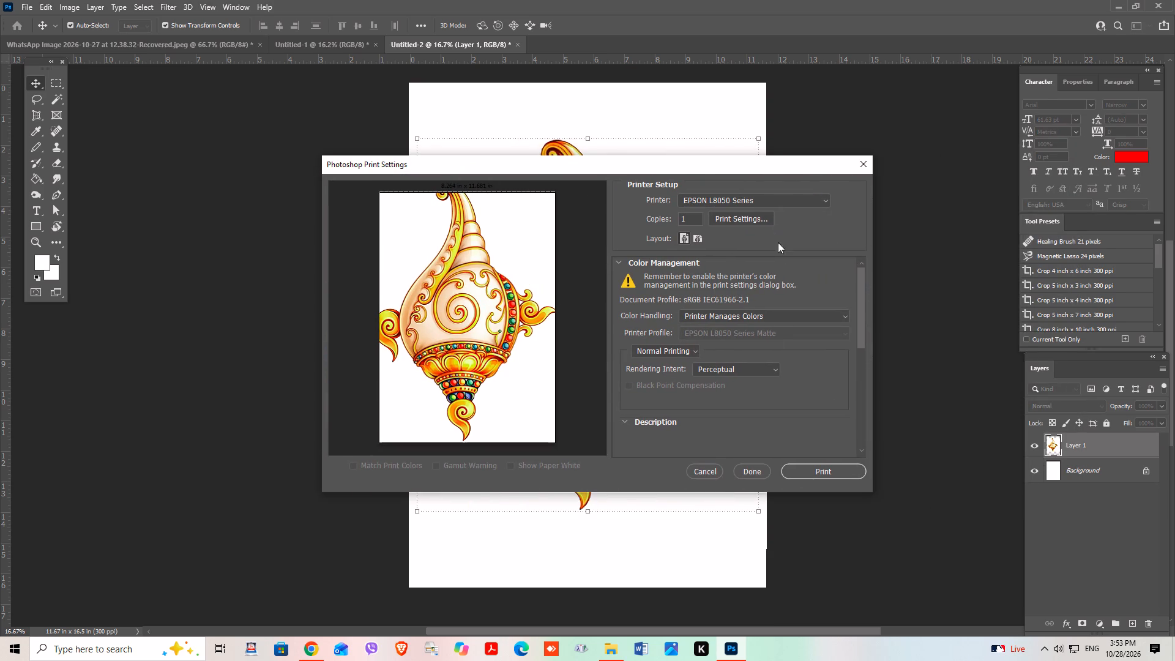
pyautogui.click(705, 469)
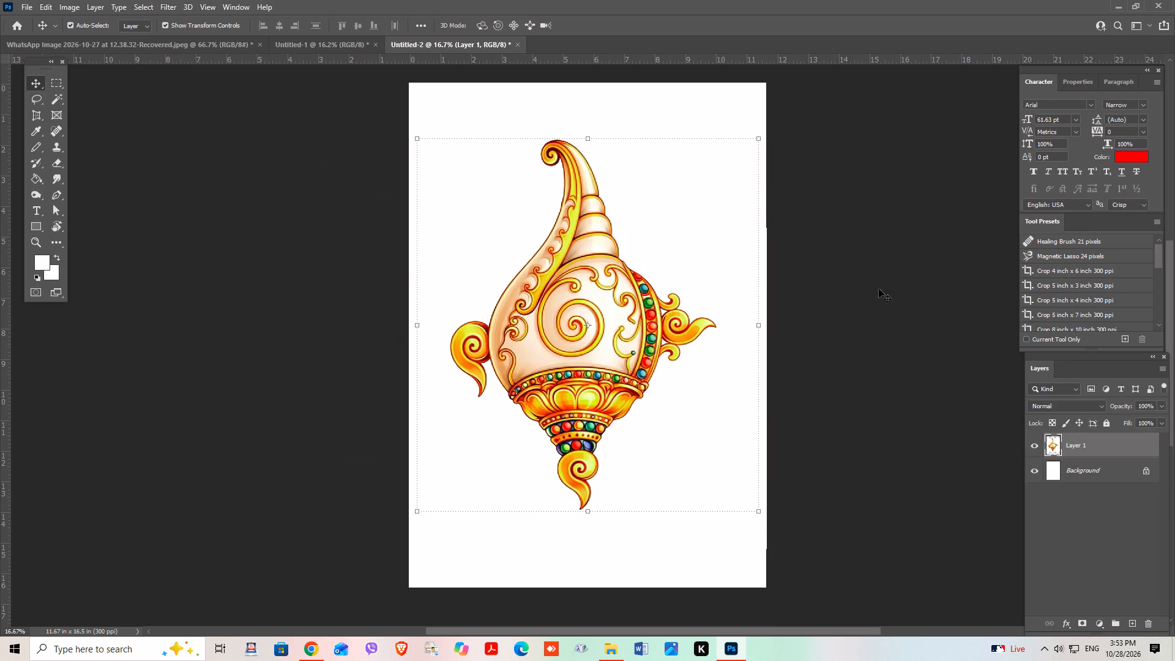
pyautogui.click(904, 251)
# Set the conch layer's width to 12 in with its proportions linked.
pyautogui.click(560, 291)
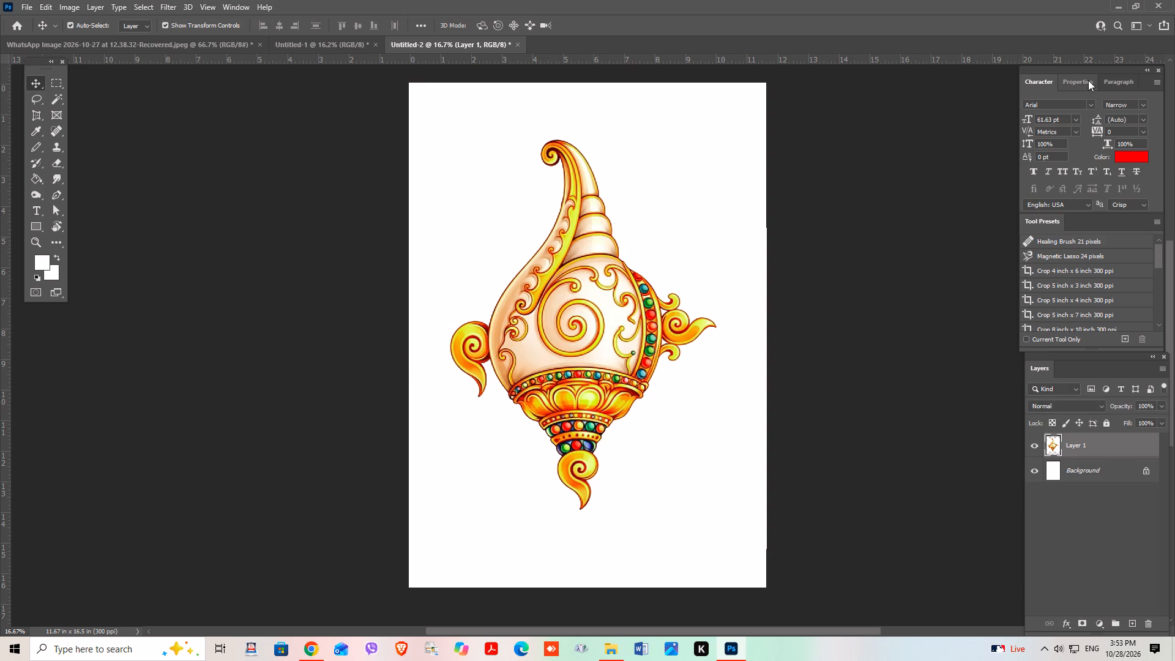
pyautogui.click(1078, 76)
pyautogui.click(621, 310)
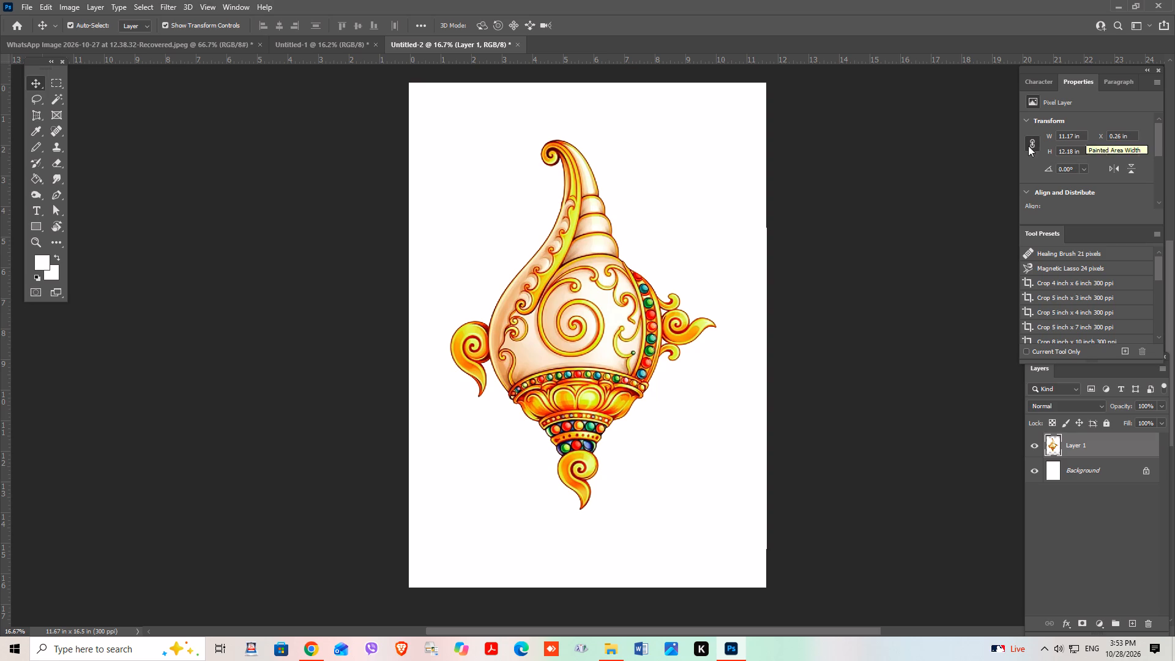
pyautogui.moveTo(1081, 136); pyautogui.dragTo(1039, 136)
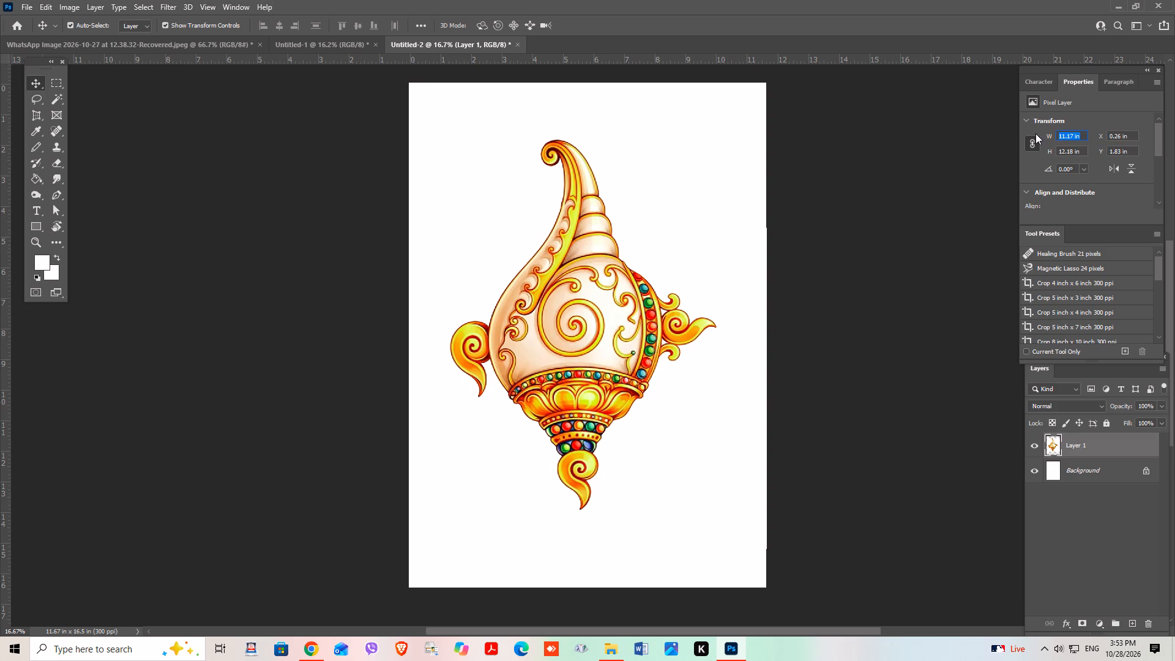
pyautogui.press('1')
pyautogui.press('2')
pyautogui.press('Return')
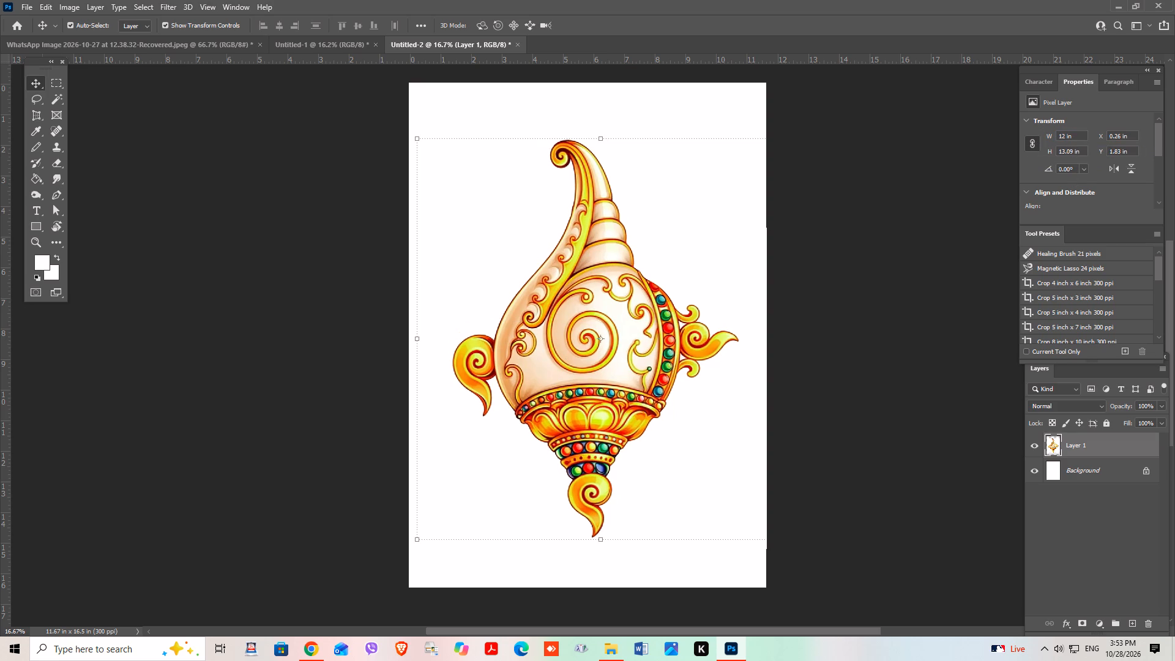
pyautogui.click(843, 307)
# Move the conch layer about 0.4 in to the left so the conch sits centred across the page.
pyautogui.click(612, 323)
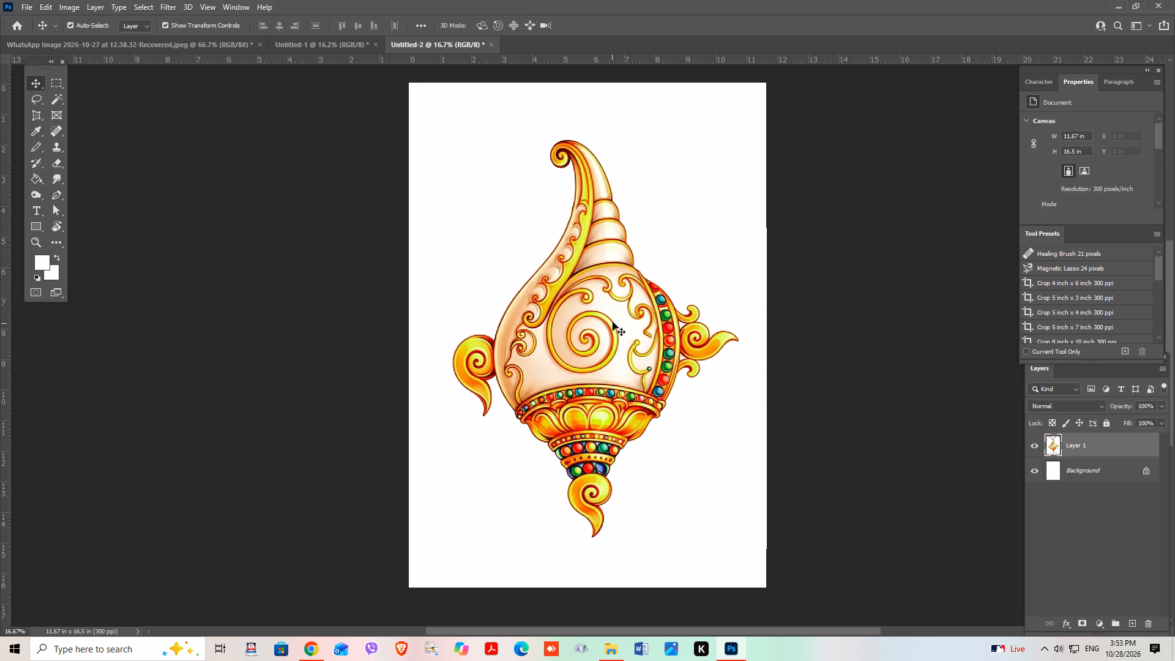
pyautogui.scroll(-2, 571, 364)
pyautogui.moveTo(584, 384); pyautogui.dragTo(576, 384)
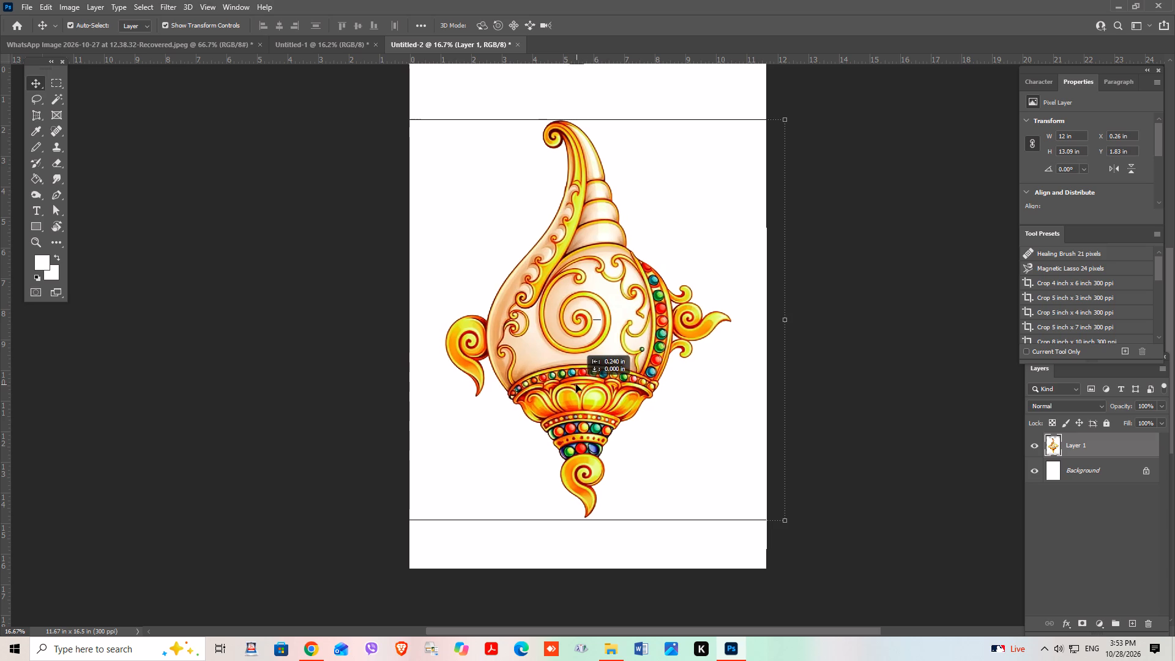
pyautogui.moveTo(576, 384); pyautogui.dragTo(572, 384)
pyautogui.click(840, 336)
pyautogui.scroll(4, 839, 337)
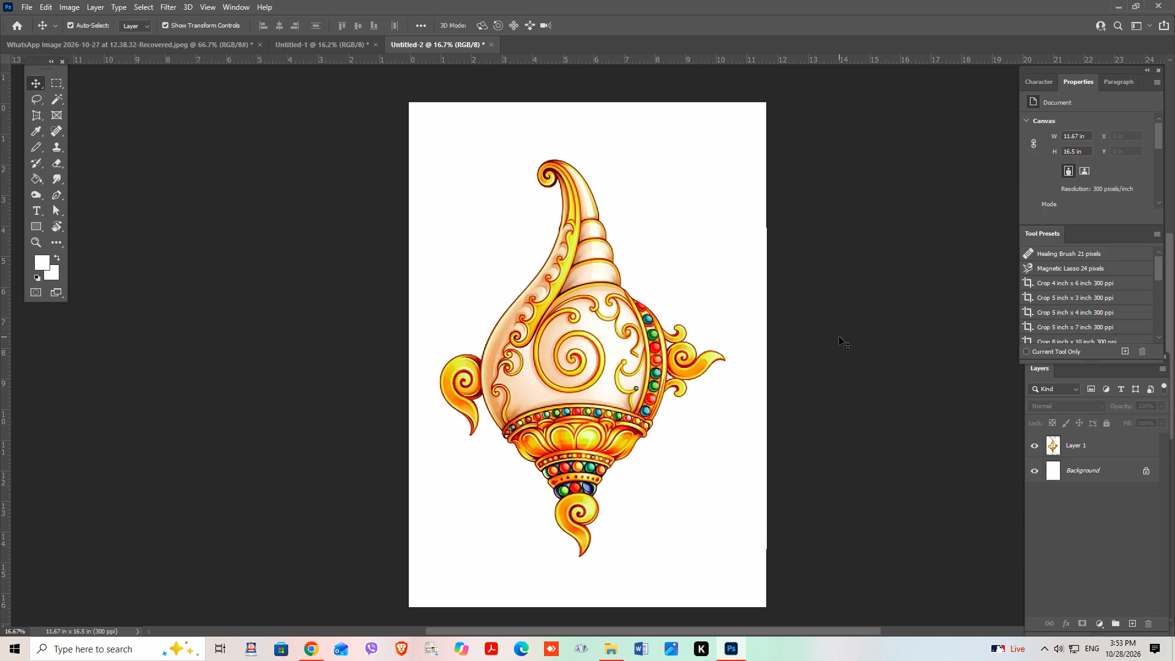
# Start printing the document, choose the Kyocera TASKalfa 2020 GX printer, and open its print settings.
pyautogui.hotkey('ctrl', 'p')
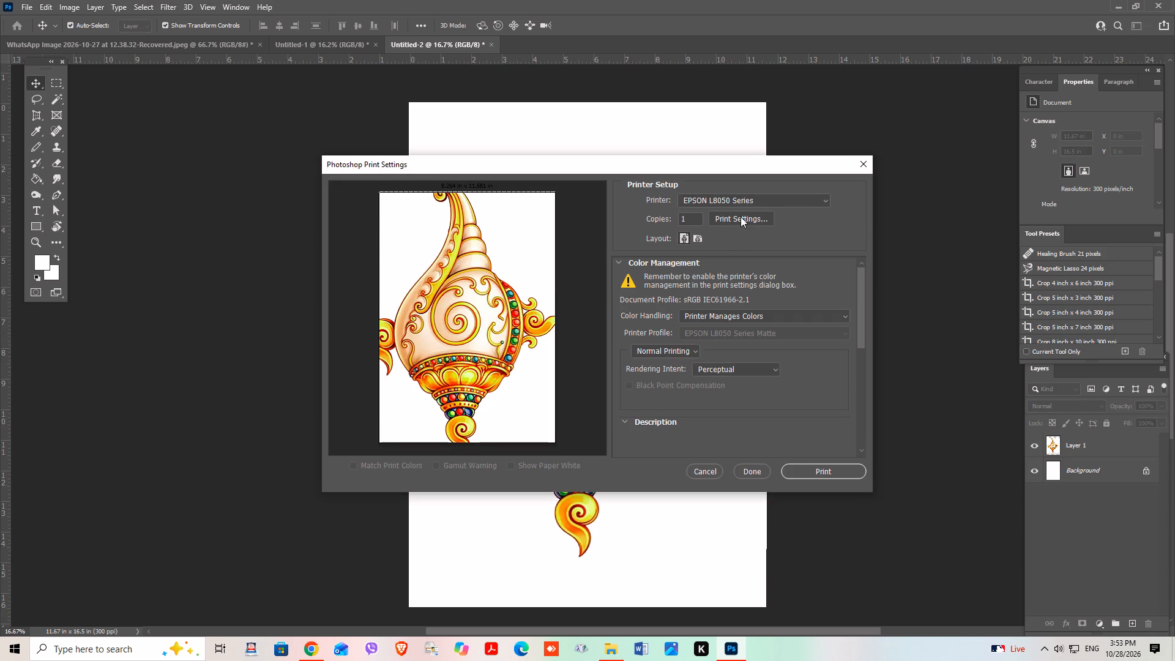
pyautogui.click(737, 198)
pyautogui.click(720, 269)
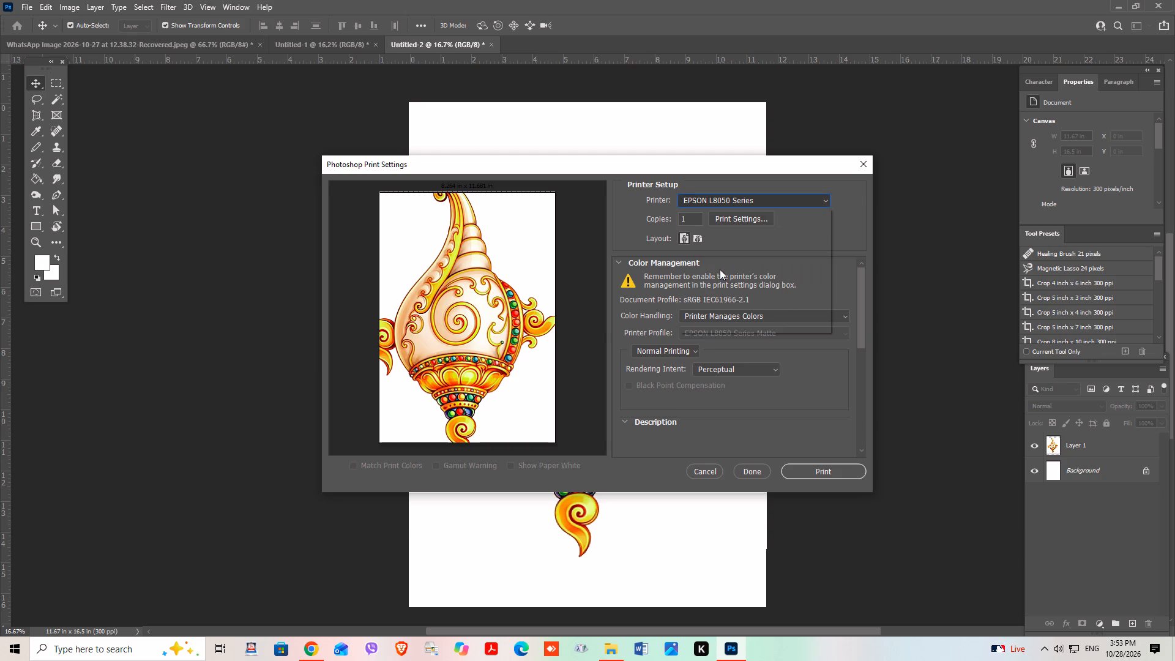
pyautogui.click(742, 218)
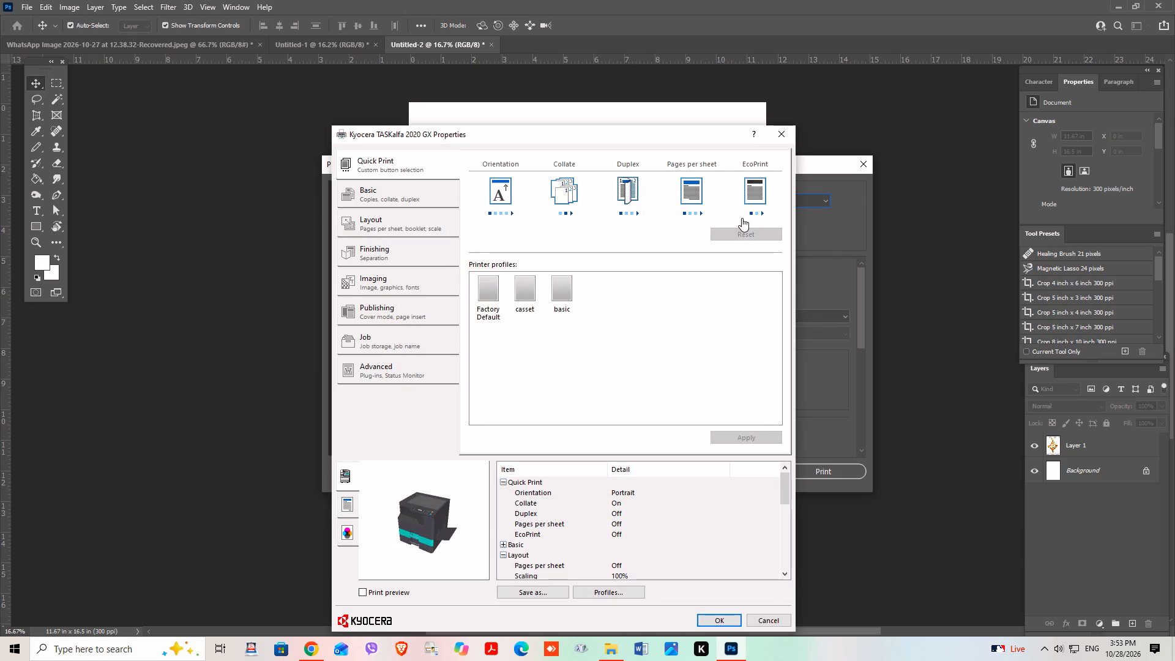
# Set the printer's page size to A3 (297 x 420 mm) through the custom page sizes.
pyautogui.click(417, 193)
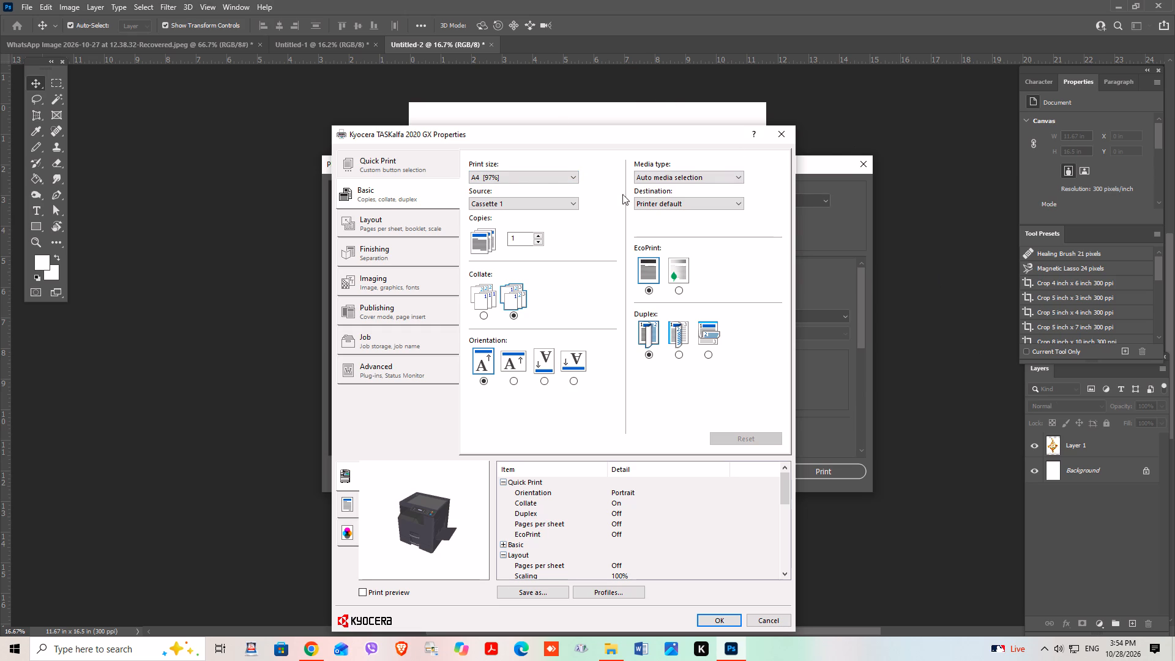
pyautogui.click(534, 181)
pyautogui.click(522, 302)
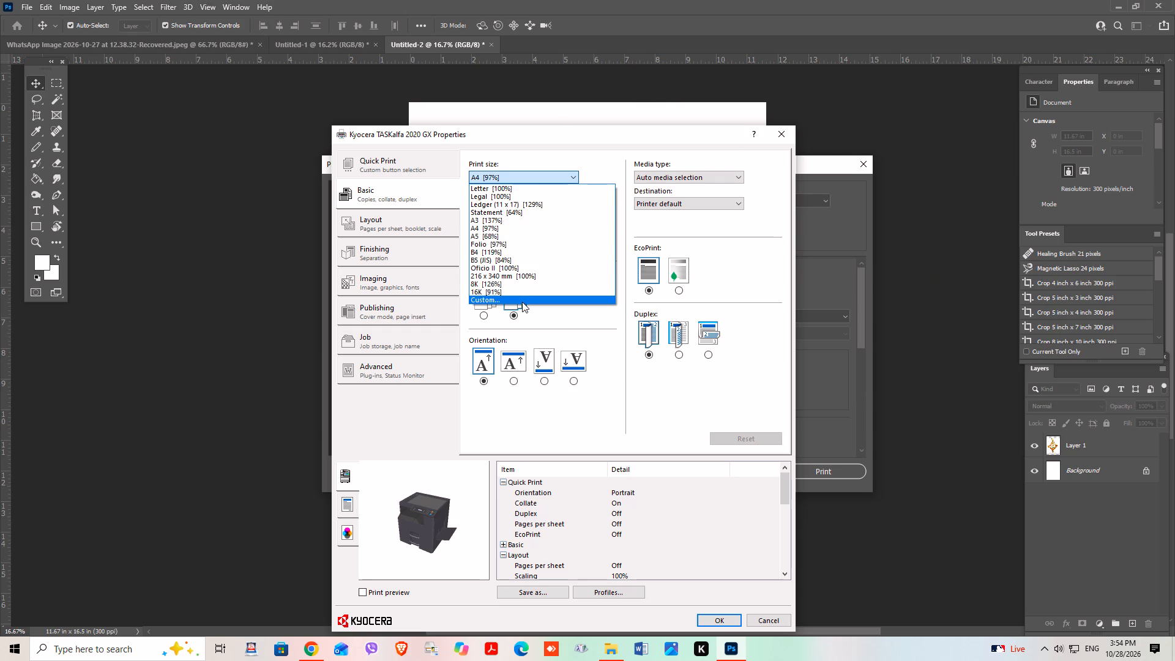
pyautogui.click(348, 230)
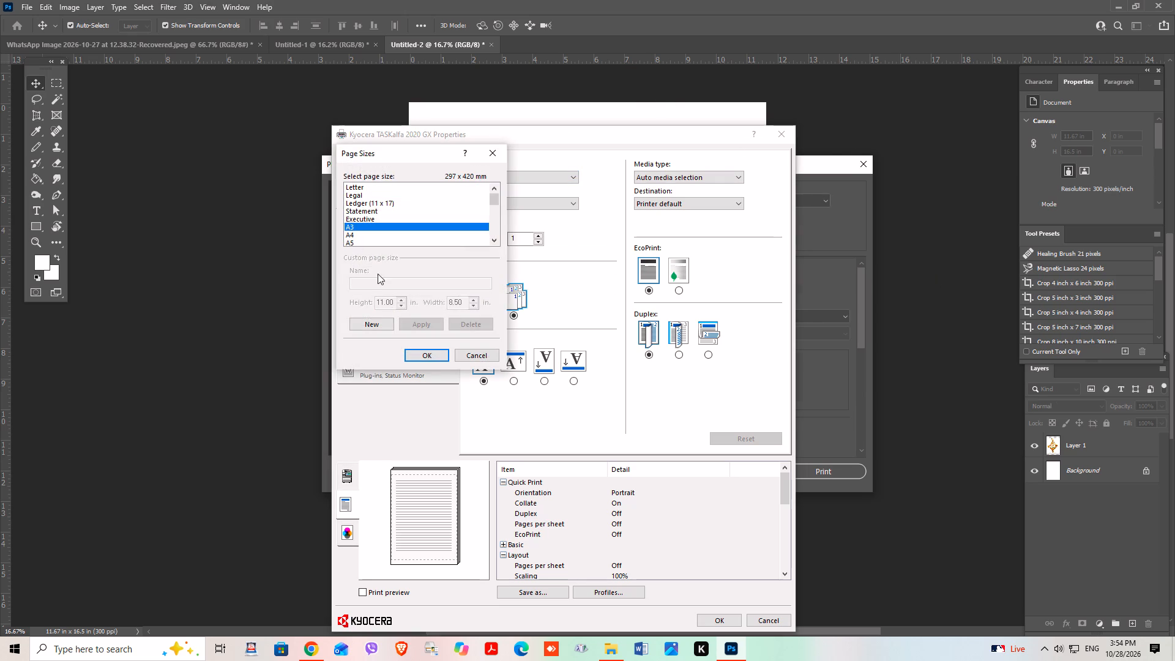
pyautogui.click(434, 358)
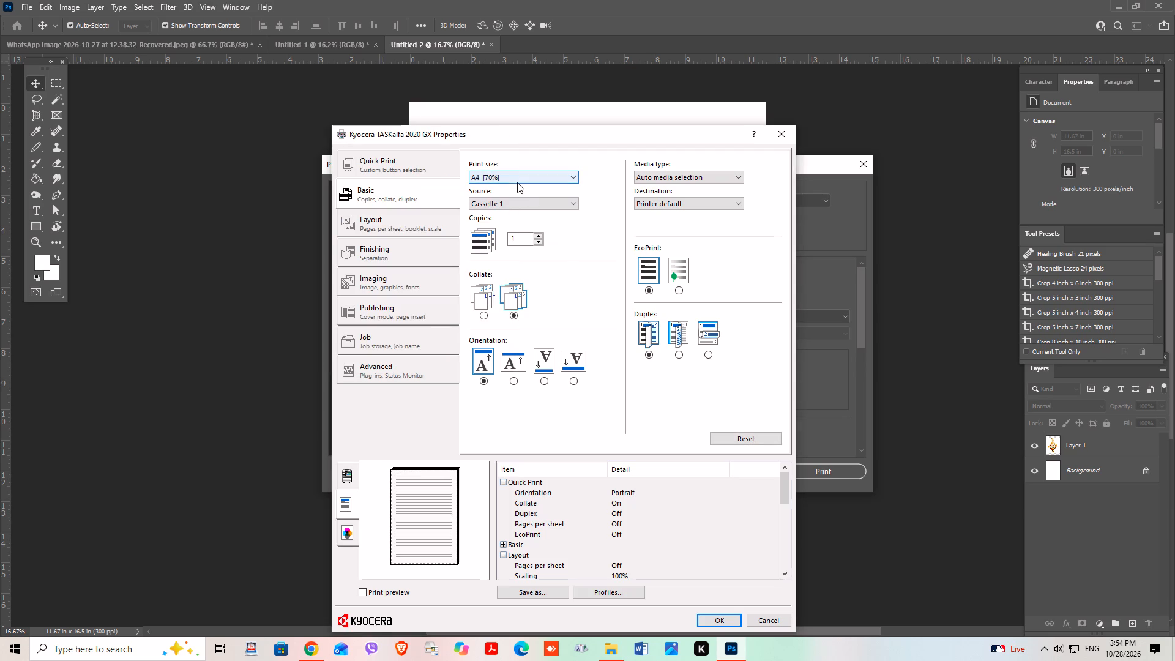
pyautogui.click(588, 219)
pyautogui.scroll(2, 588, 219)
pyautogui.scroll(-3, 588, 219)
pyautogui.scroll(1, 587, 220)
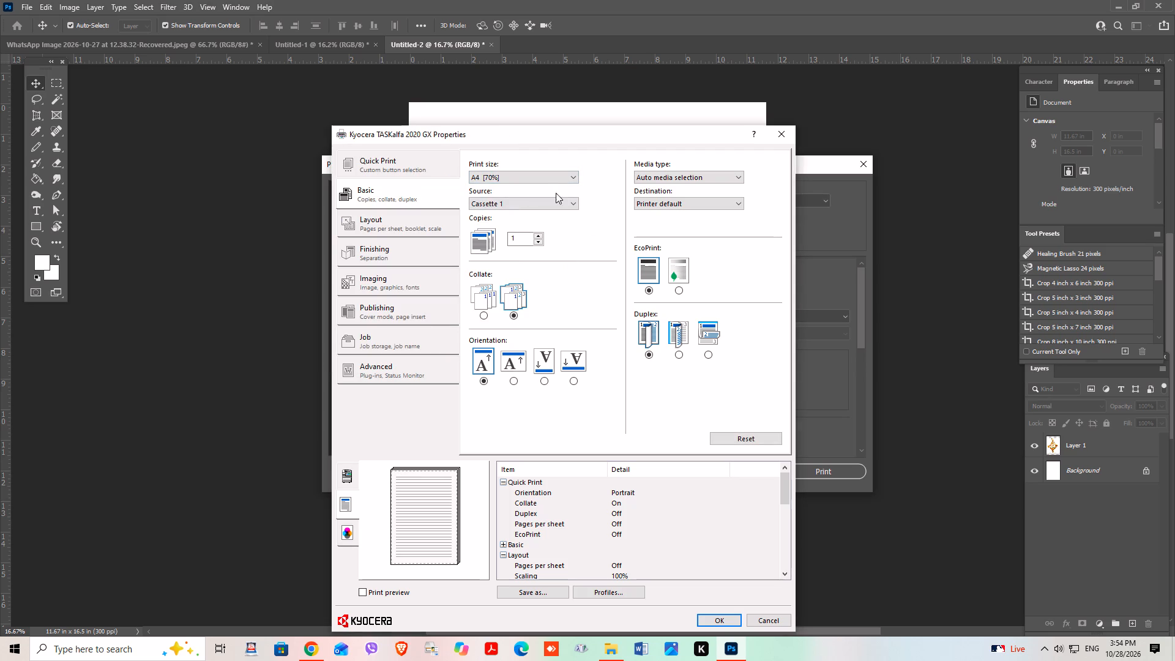
# Set the printer's print size to A3 at 100% and apply the printer properties.
pyautogui.click(540, 174)
pyautogui.click(525, 223)
pyautogui.click(594, 241)
pyautogui.click(721, 622)
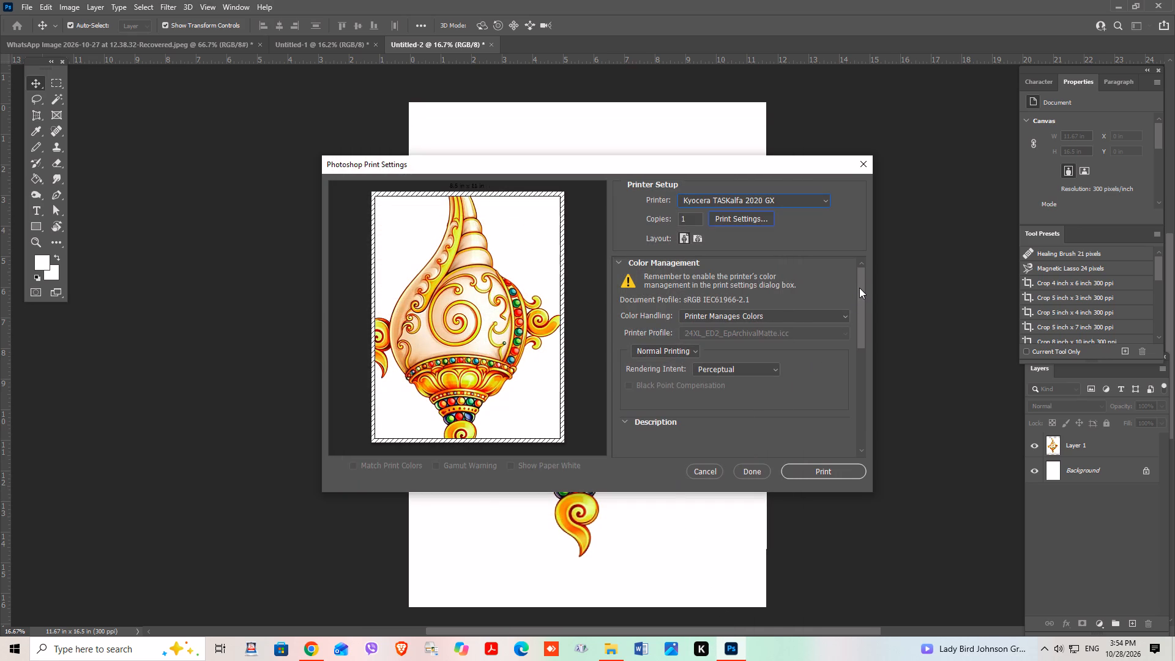
# Scale the conch page to fit the media in the print settings and print it.
pyautogui.click(859, 288)
pyautogui.moveTo(859, 288); pyautogui.dragTo(857, 341)
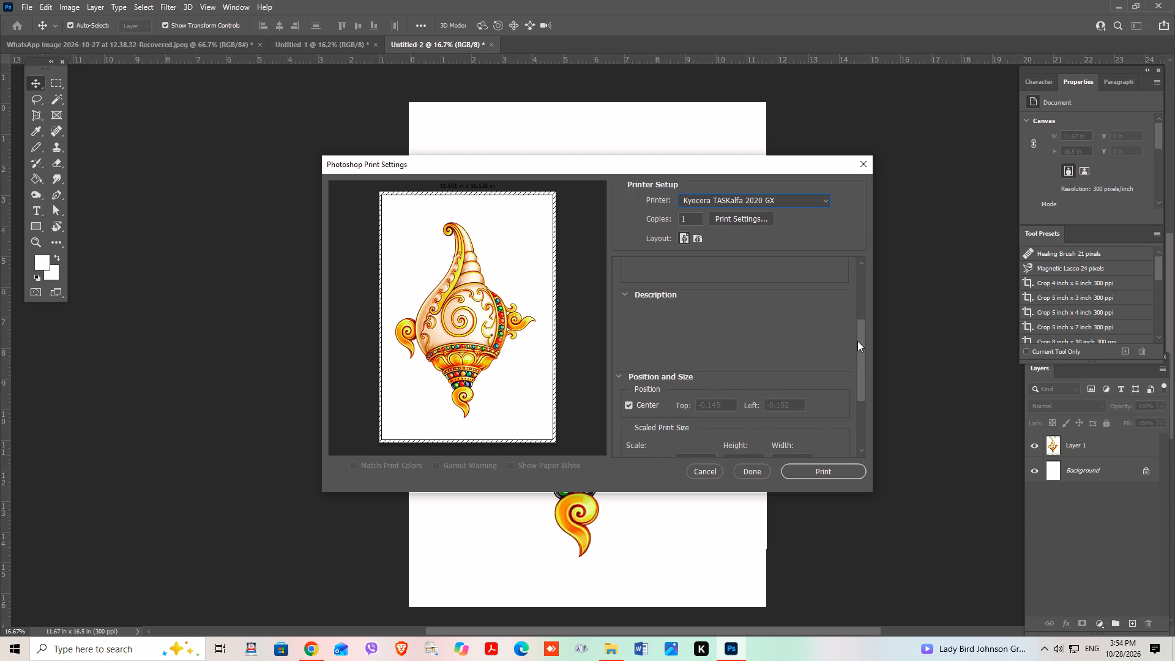
pyautogui.moveTo(857, 341); pyautogui.dragTo(859, 370)
pyautogui.click(662, 407)
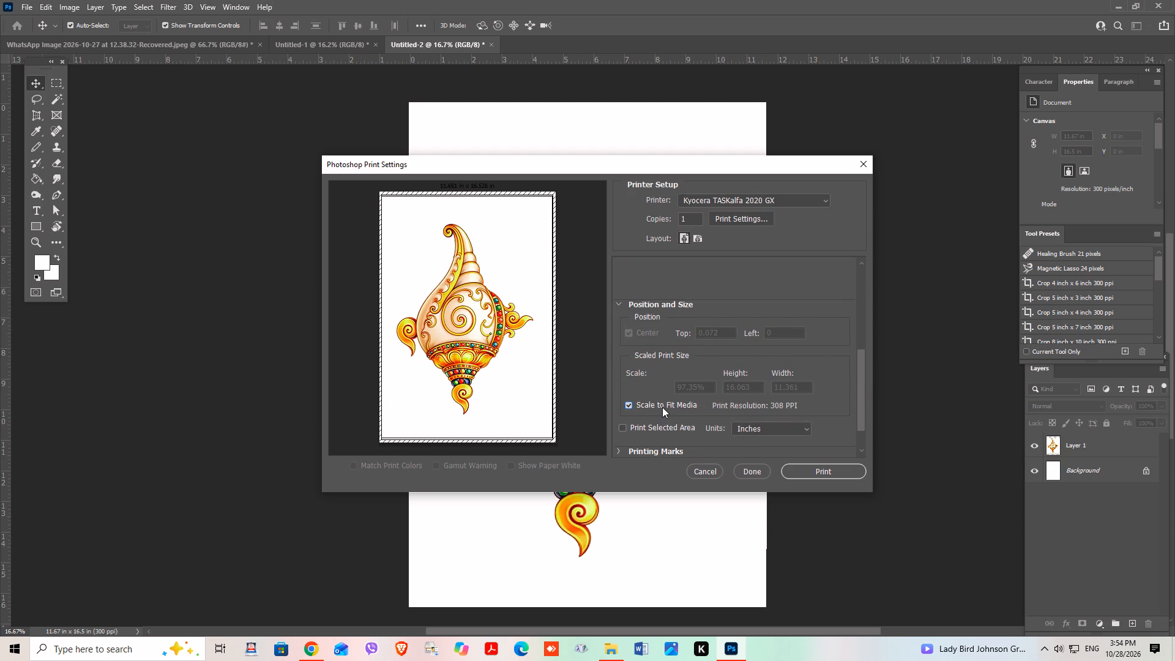
pyautogui.click(820, 471)
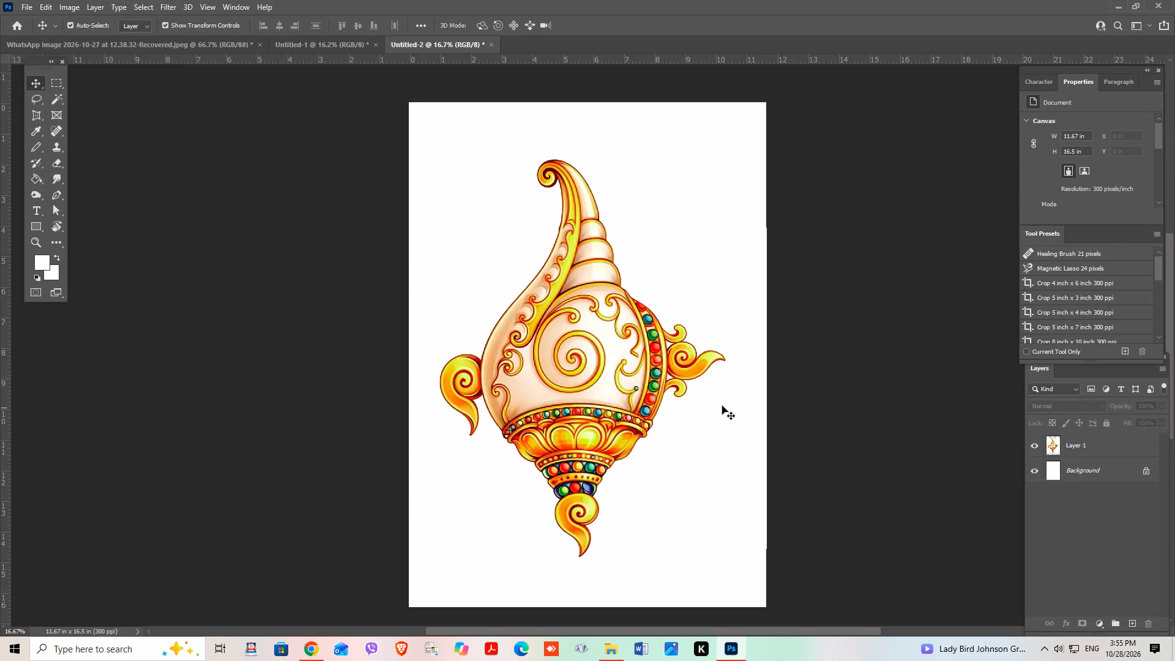
# Hide the conch shell layer in the 11.67 x 16.5 in document, Untitled-2.
pyautogui.click(1035, 444)
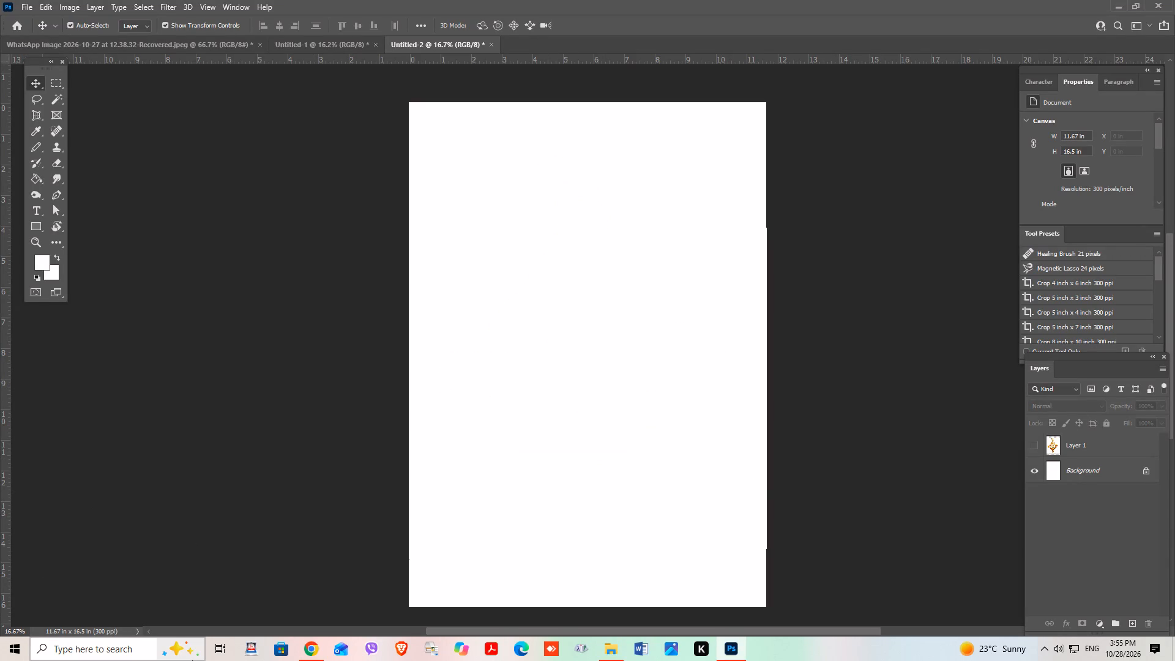
# Switch to the 11 x 12 in document, Untitled-1, and undo the flattening of the conch layer into the background.
pyautogui.click(613, 649)
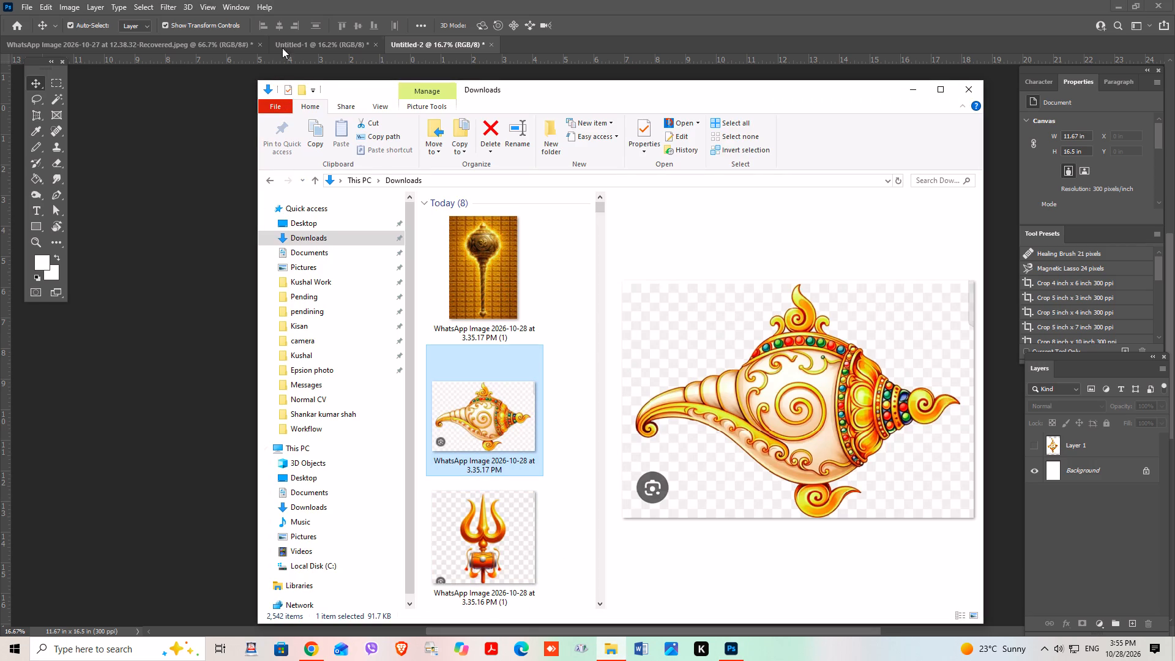
pyautogui.click(288, 39)
pyautogui.click(879, 408)
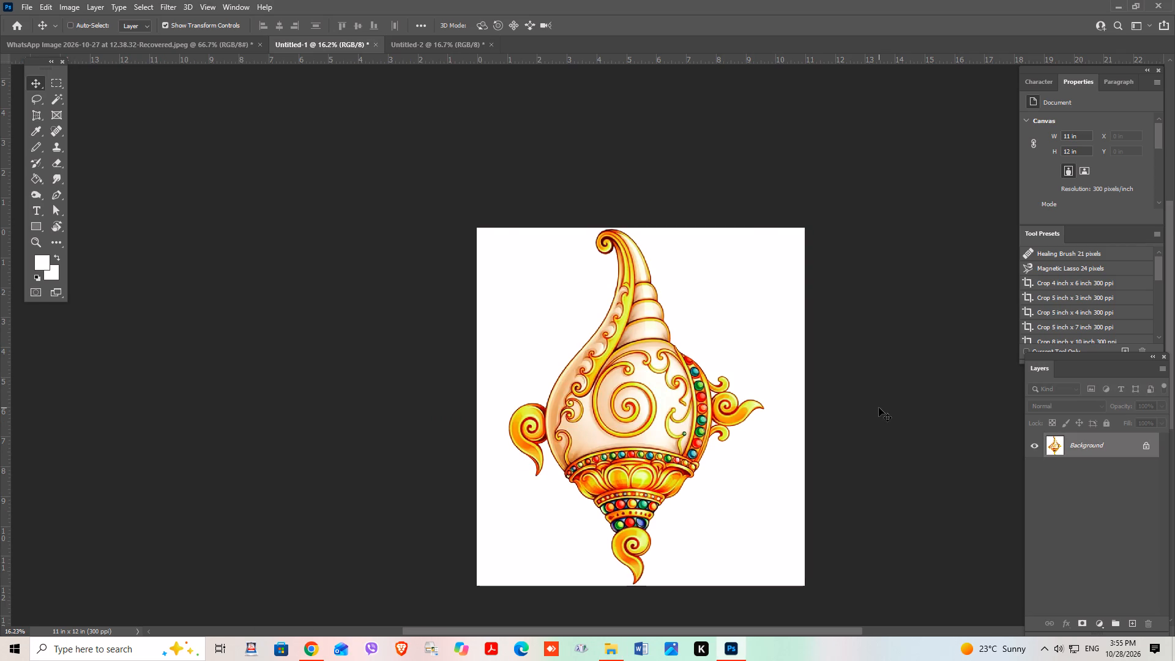
pyautogui.hotkey('ctrl', 'z')
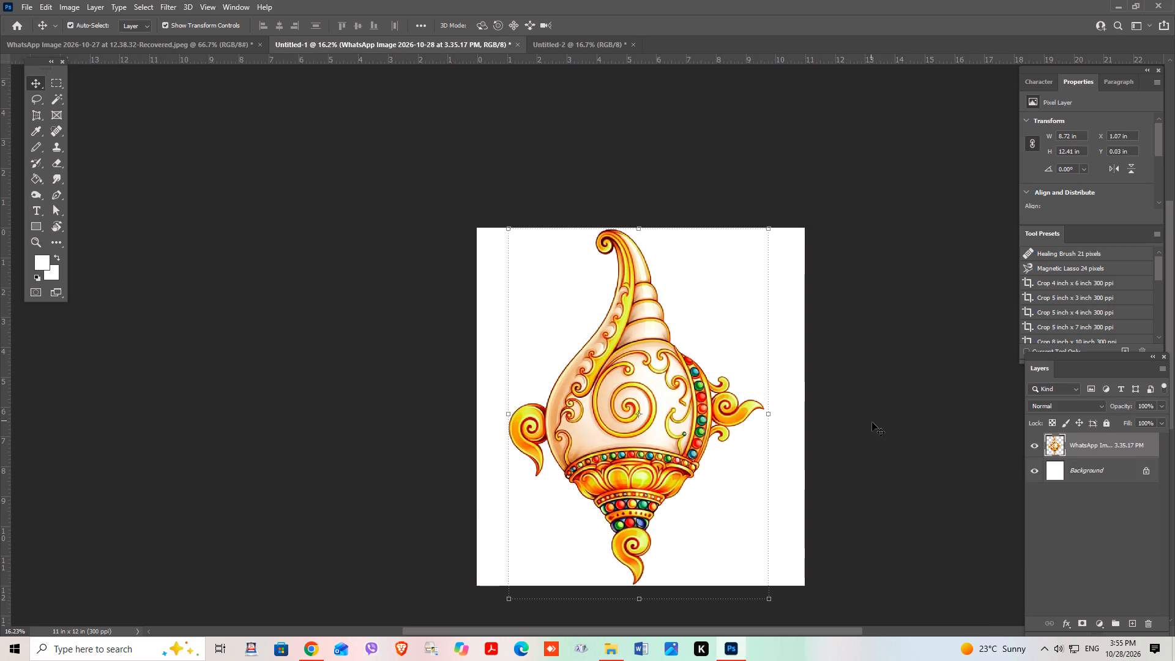
pyautogui.click(881, 436)
# Bring the trident image, WhatsApp Image 2026-10-28 at 3.35.16 PM (1), from the Downloads folder in File Explorer into Photoshop.
pyautogui.click(614, 652)
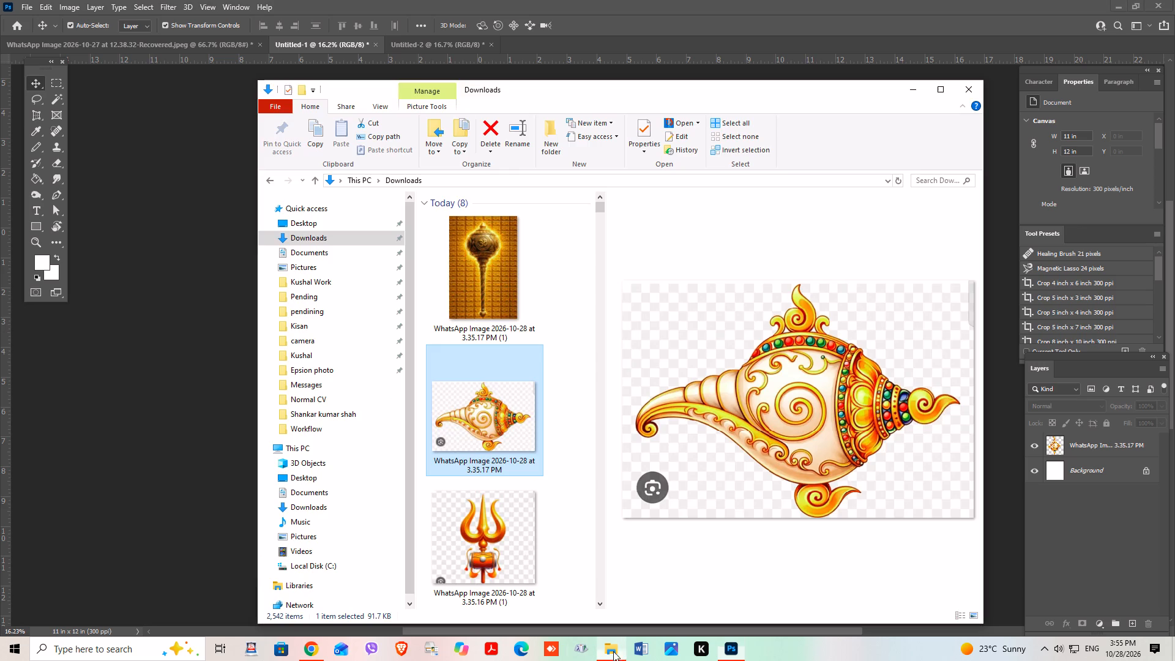
pyautogui.click(487, 538)
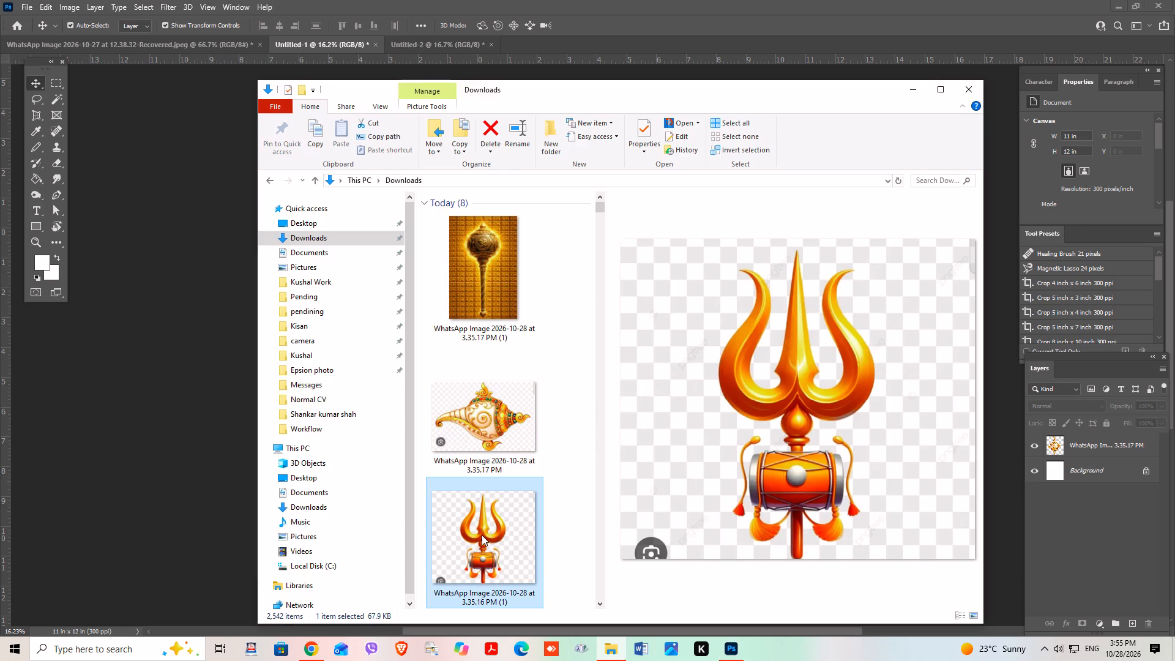
pyautogui.moveTo(482, 535); pyautogui.dragTo(357, 45)
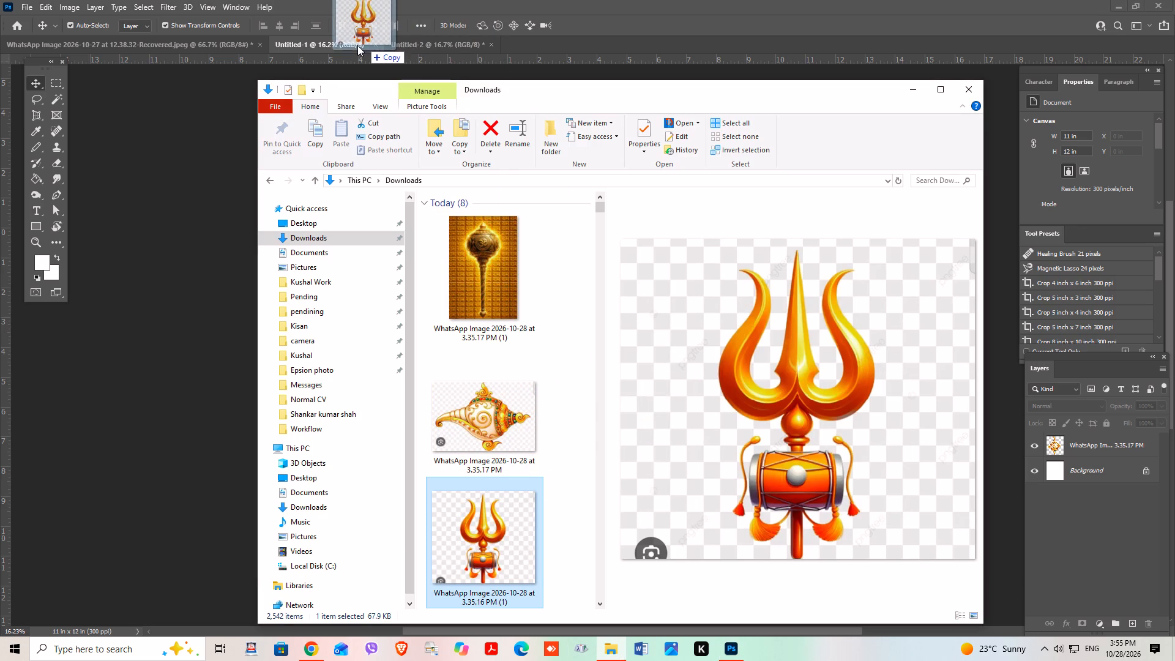
pyautogui.moveTo(357, 45); pyautogui.dragTo(332, 47)
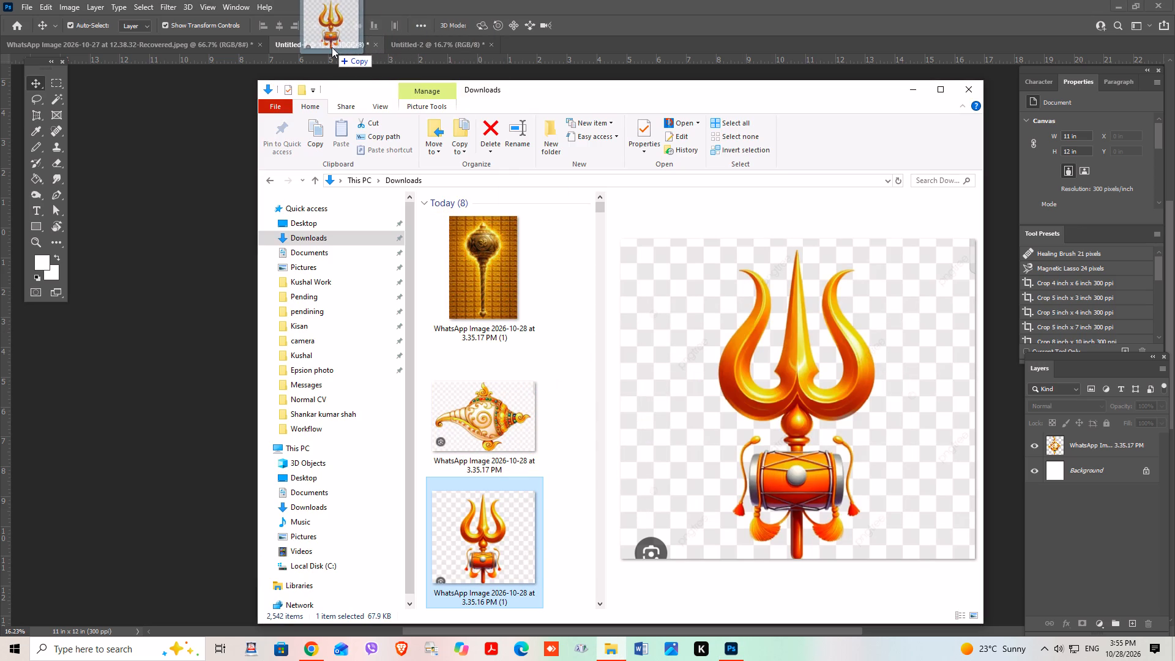
pyautogui.moveTo(332, 47); pyautogui.dragTo(339, 43)
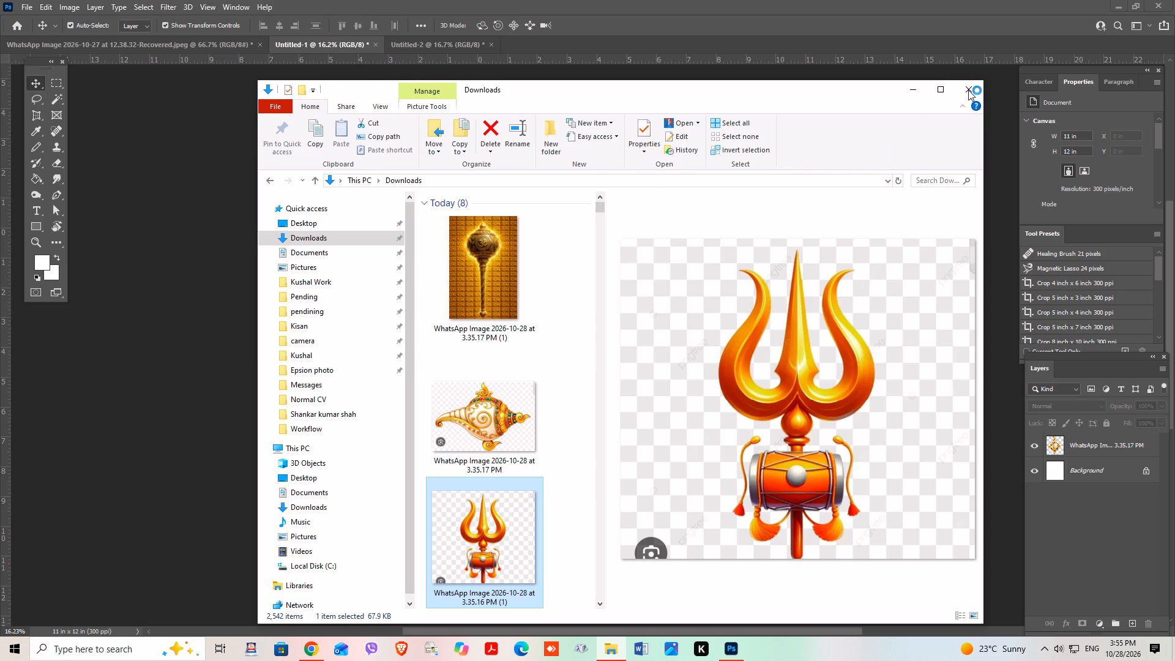
pyautogui.click(151, 260)
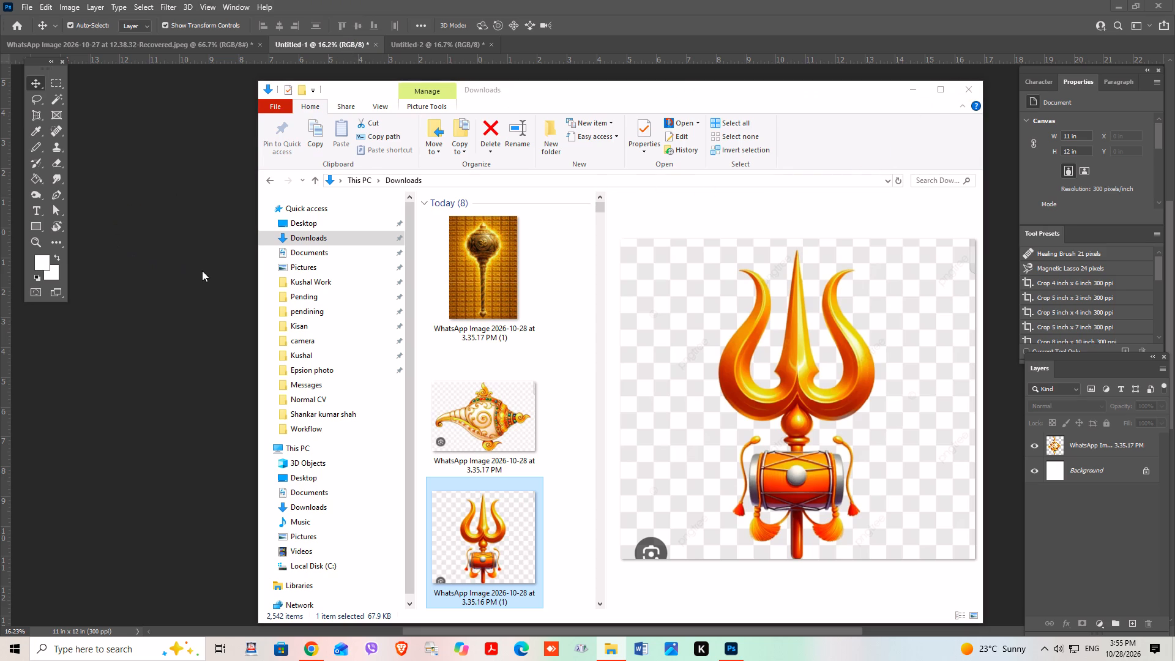
pyautogui.click(195, 272)
pyautogui.click(808, 659)
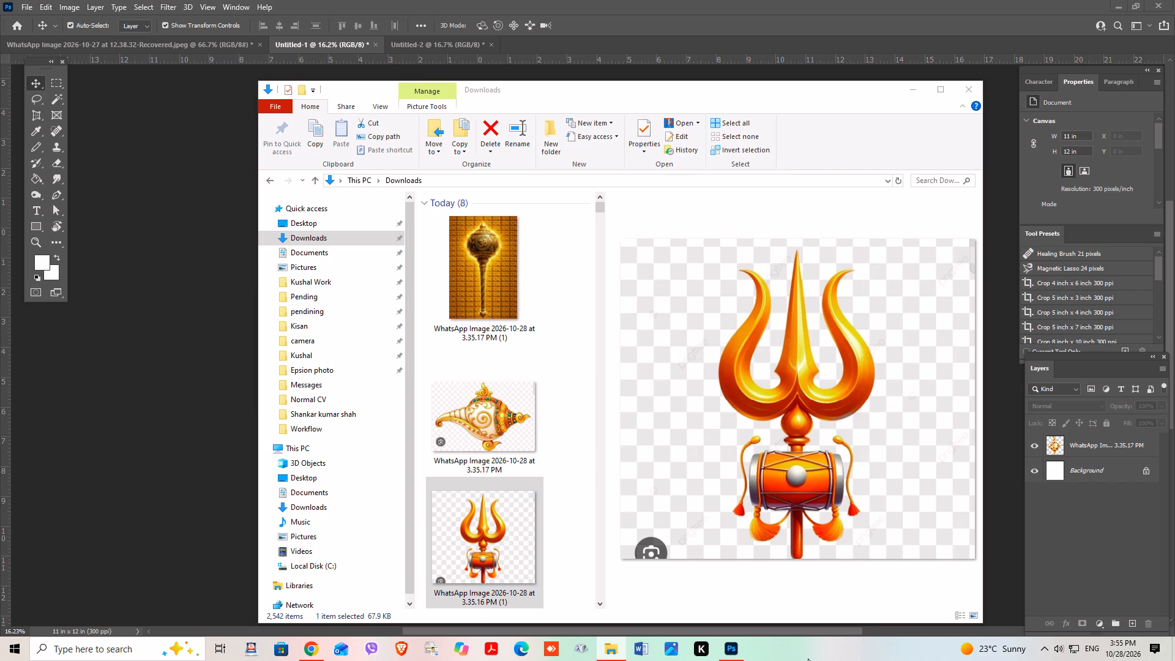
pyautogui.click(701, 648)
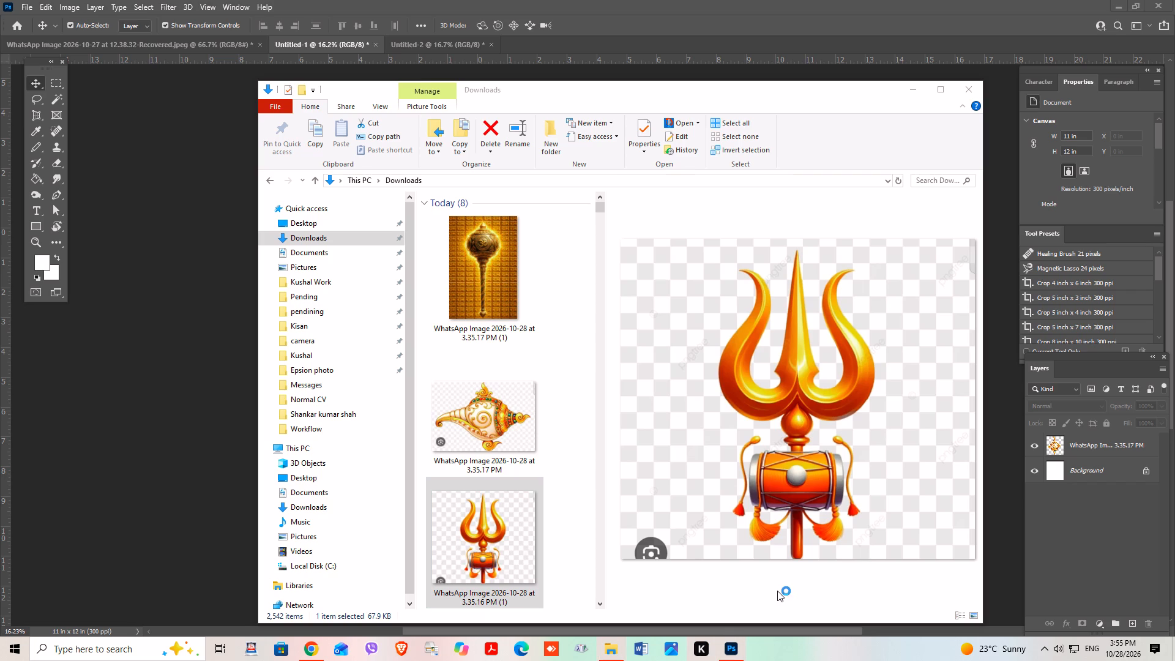
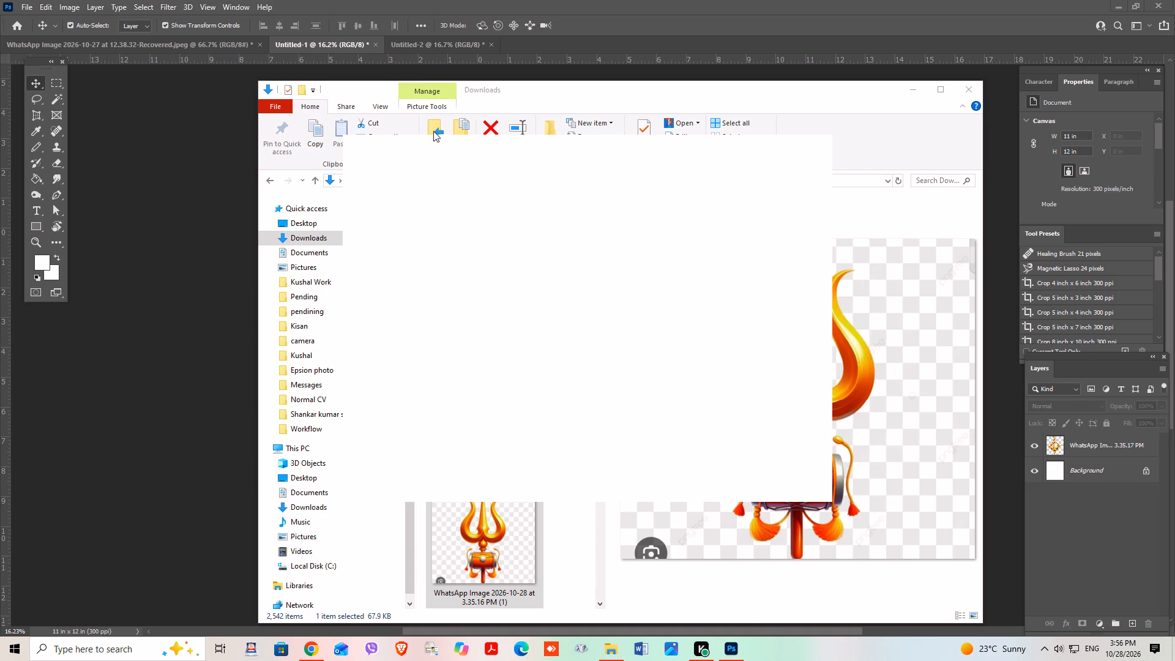
# Close the Downloads folder window that covers the conch page.
pyautogui.click(606, 652)
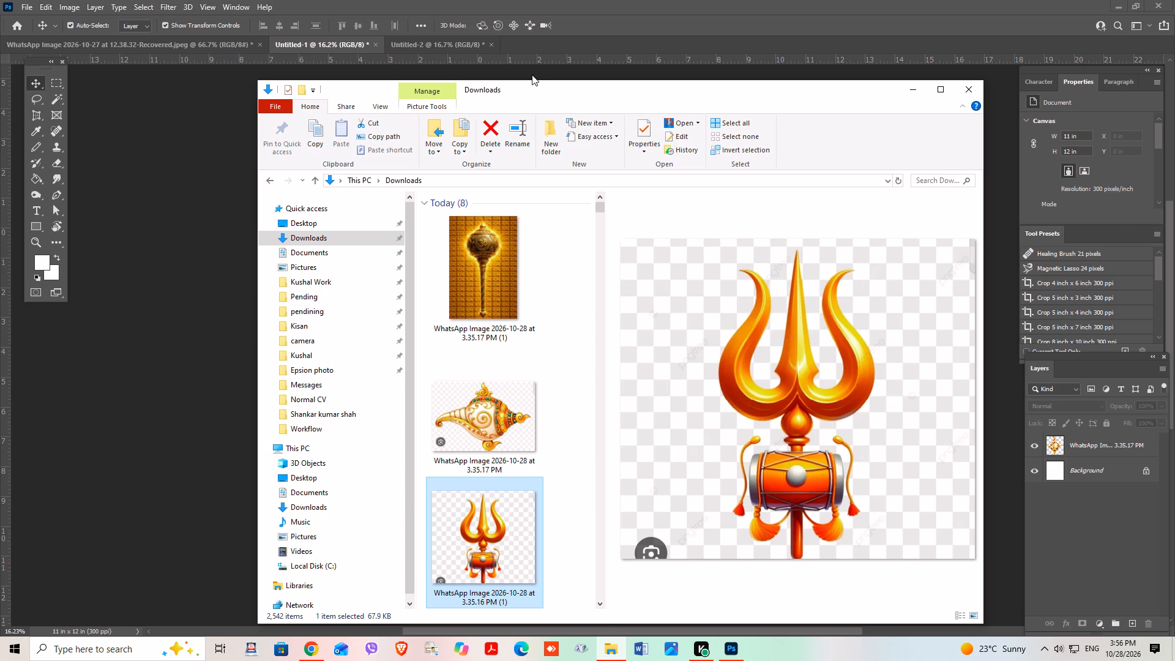
pyautogui.moveTo(533, 83); pyautogui.dragTo(539, 178)
pyautogui.moveTo(542, 88); pyautogui.dragTo(545, 159)
pyautogui.rightClick(611, 651)
pyautogui.rightClick(610, 650)
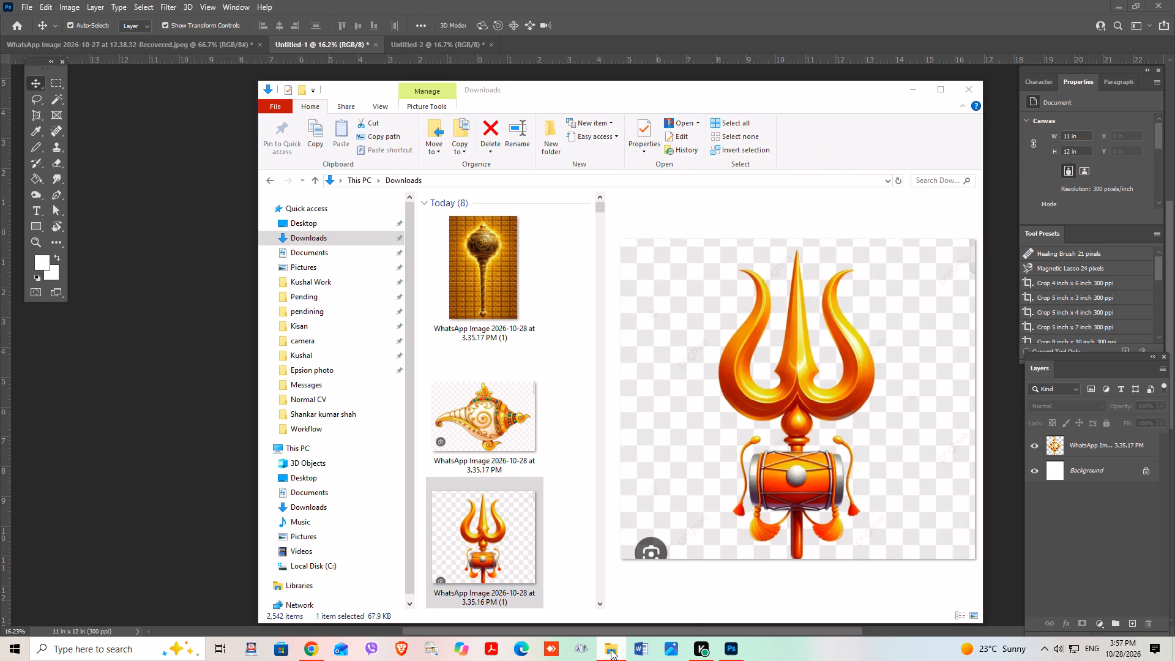
pyautogui.click(587, 626)
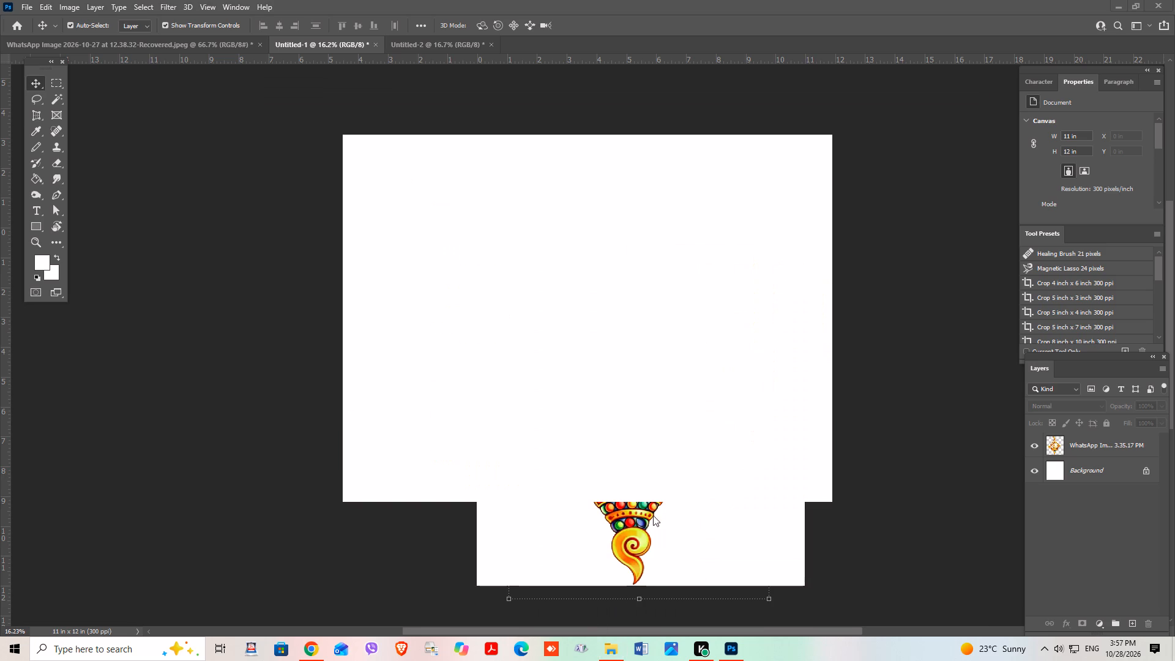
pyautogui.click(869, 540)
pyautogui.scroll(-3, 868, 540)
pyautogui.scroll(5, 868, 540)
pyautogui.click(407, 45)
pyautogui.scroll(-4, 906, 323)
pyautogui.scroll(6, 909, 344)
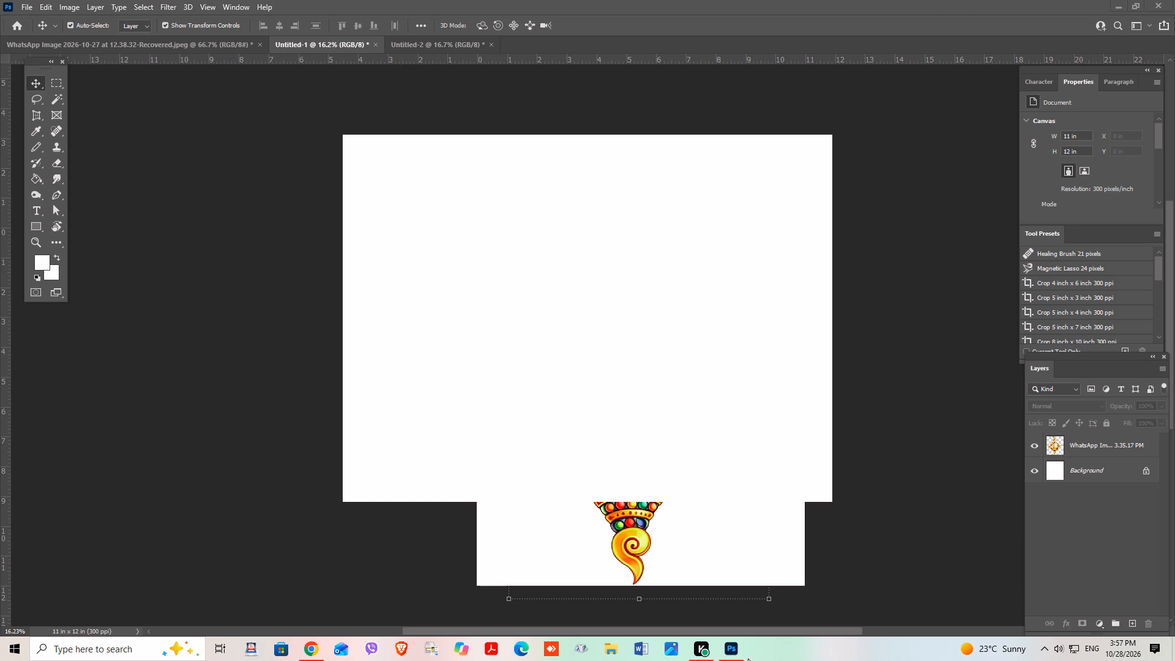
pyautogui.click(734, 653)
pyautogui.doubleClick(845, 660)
# Show the overview of all open windows and switch to the blank Kuro window.
pyautogui.click(222, 648)
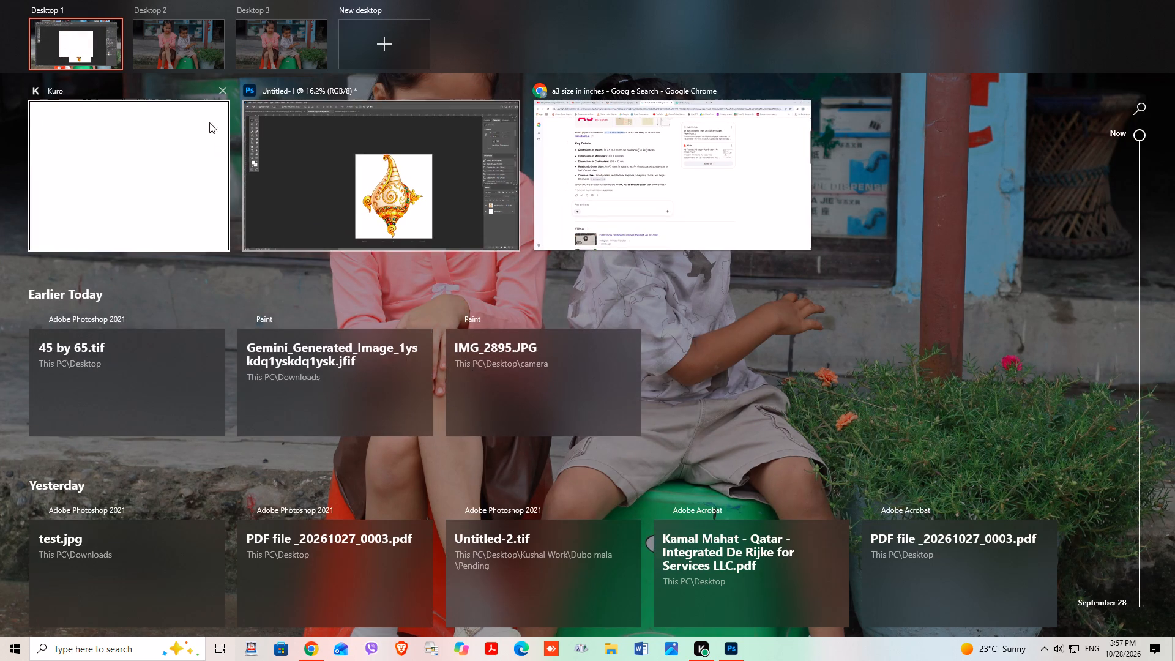
pyautogui.click(188, 93)
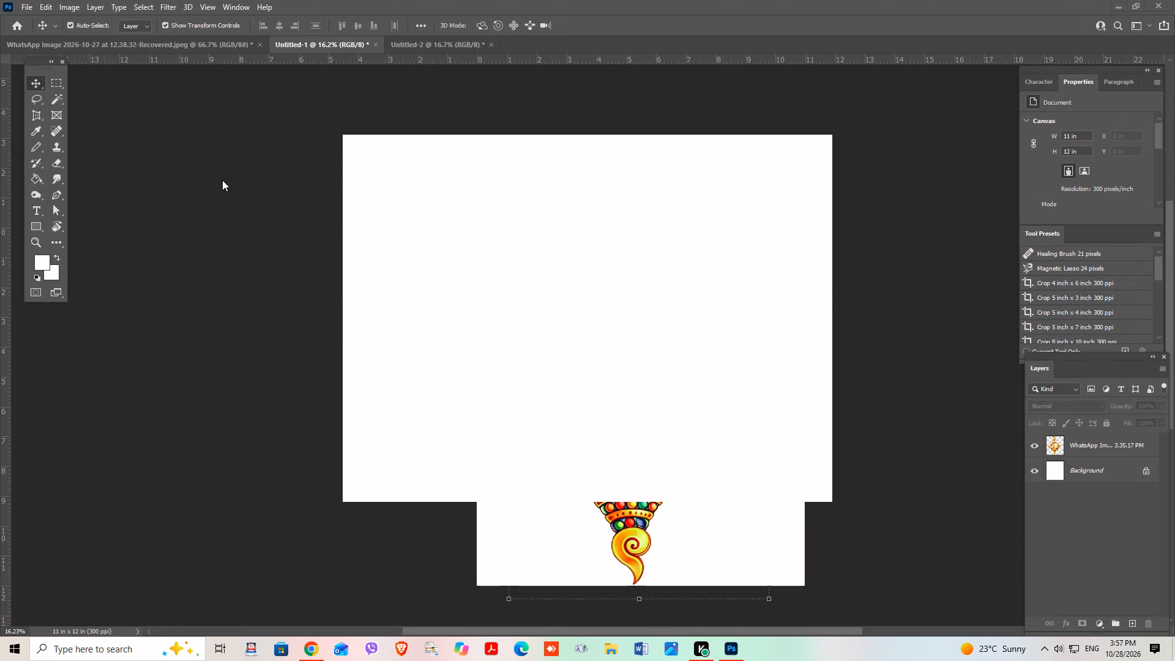
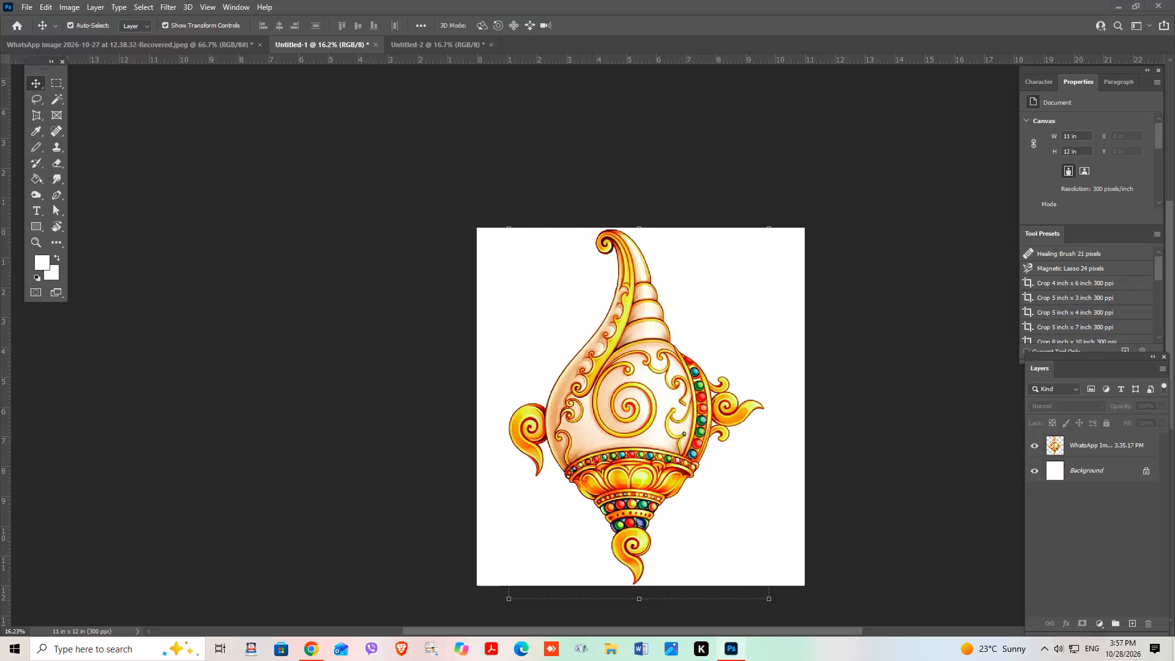
# Try to close the Photoshop window that holds the conch page.
pyautogui.rightClick(744, 660)
pyautogui.rightClick(781, 650)
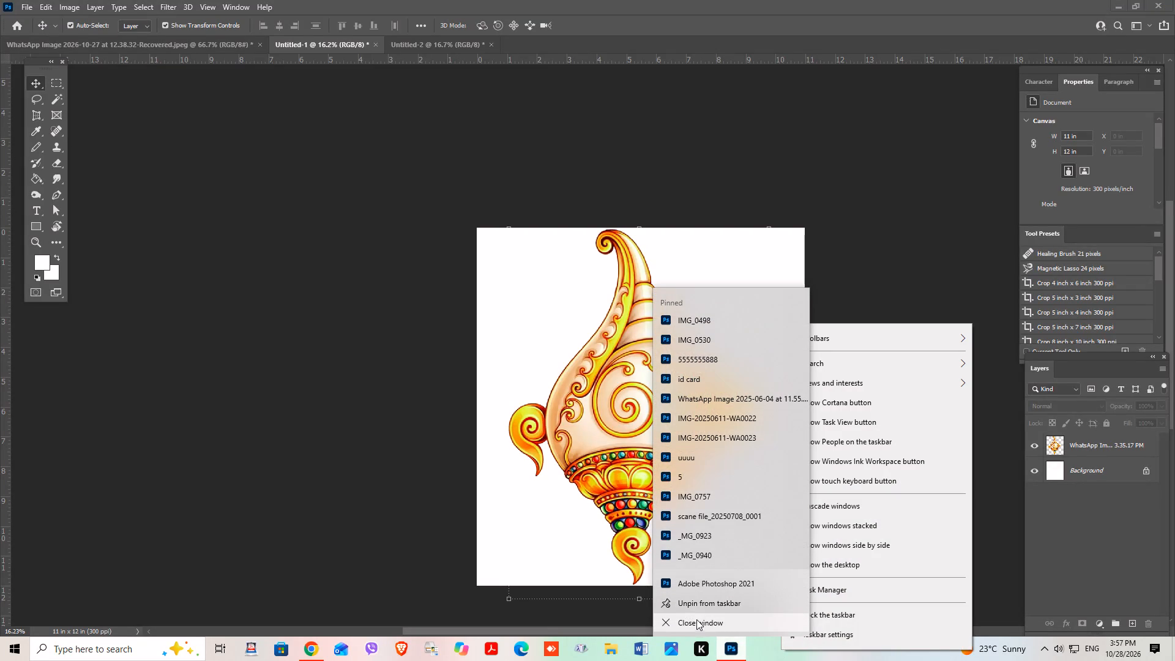
pyautogui.click(698, 621)
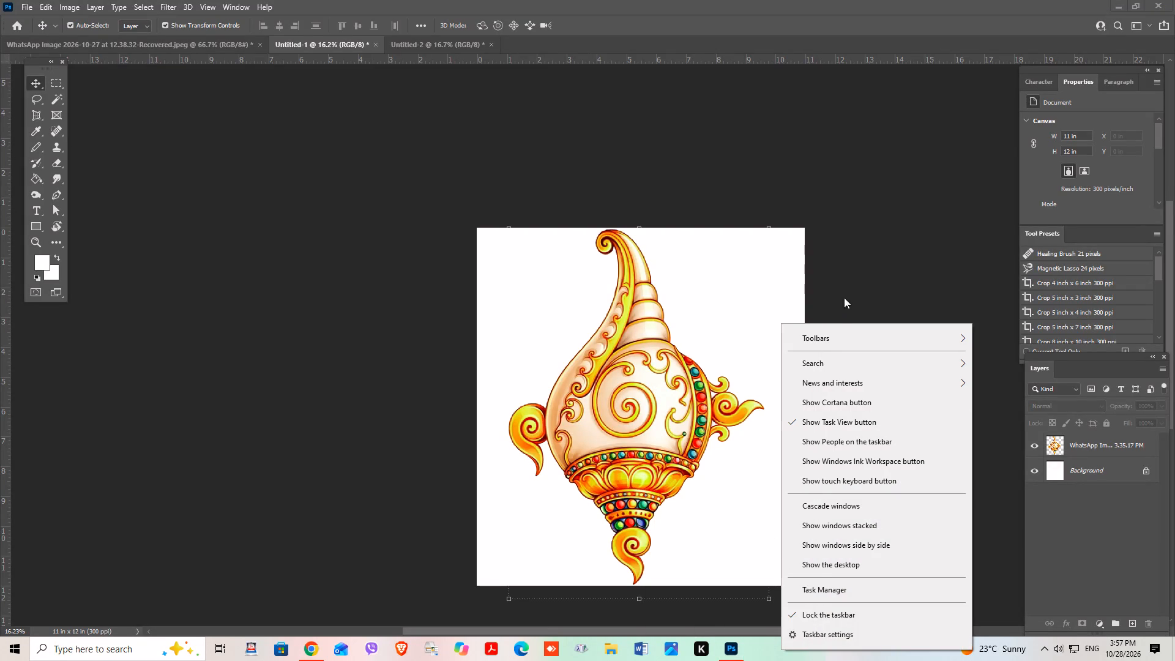
pyautogui.click(901, 283)
# Open Task Manager to deal with the Photoshop window that is still open.
pyautogui.click(810, 585)
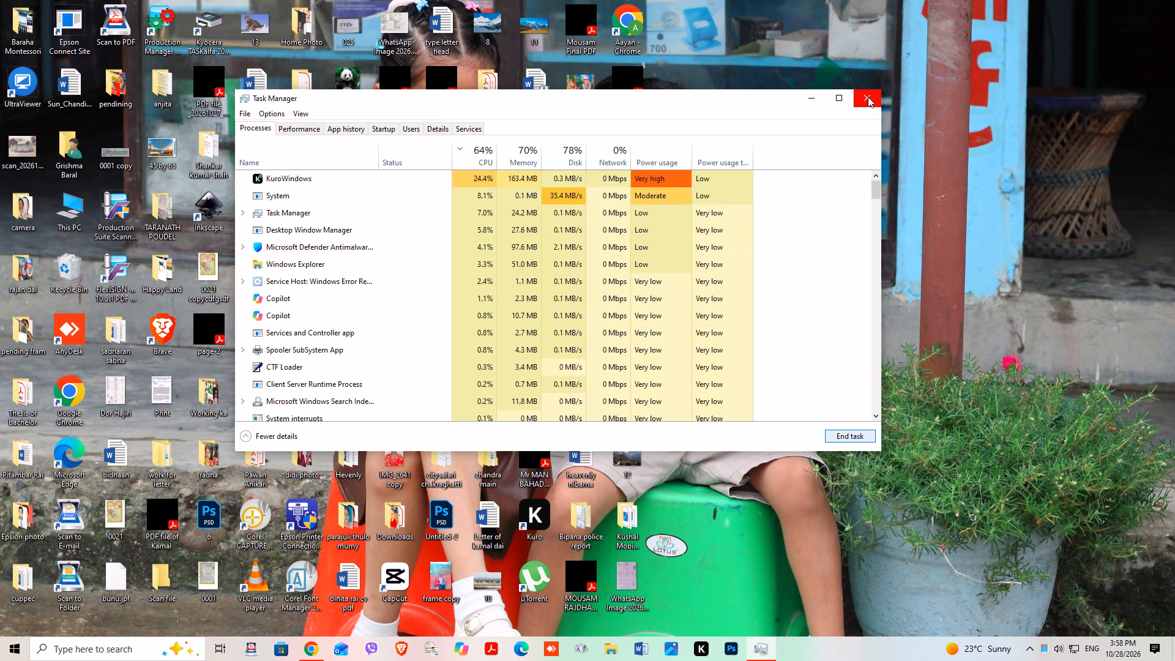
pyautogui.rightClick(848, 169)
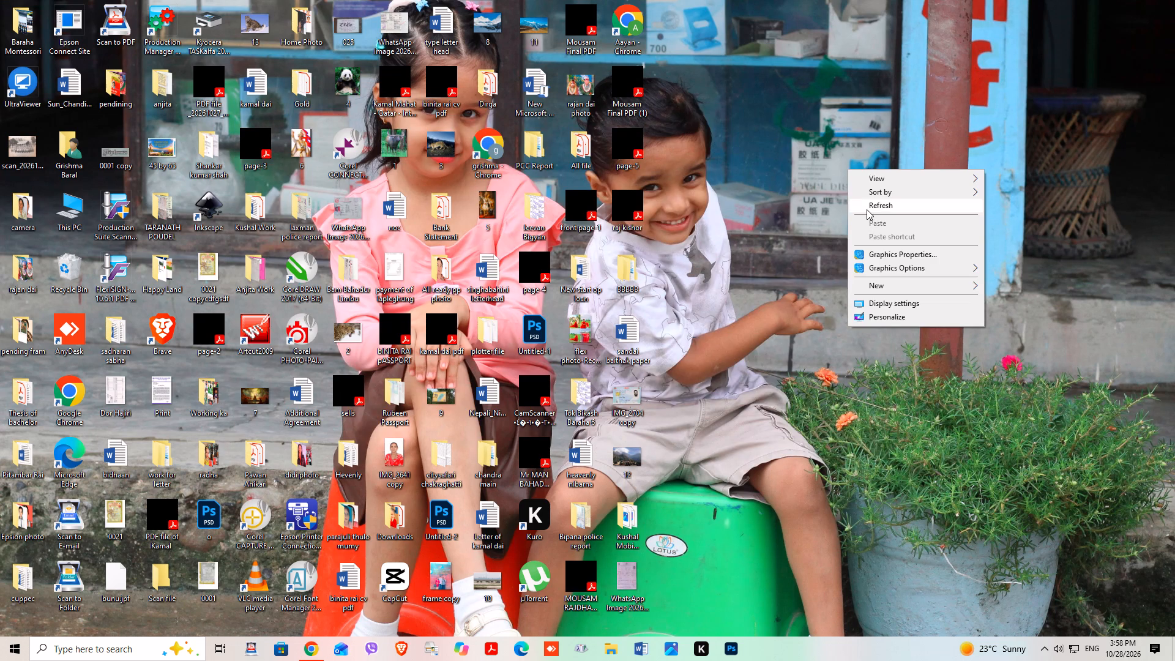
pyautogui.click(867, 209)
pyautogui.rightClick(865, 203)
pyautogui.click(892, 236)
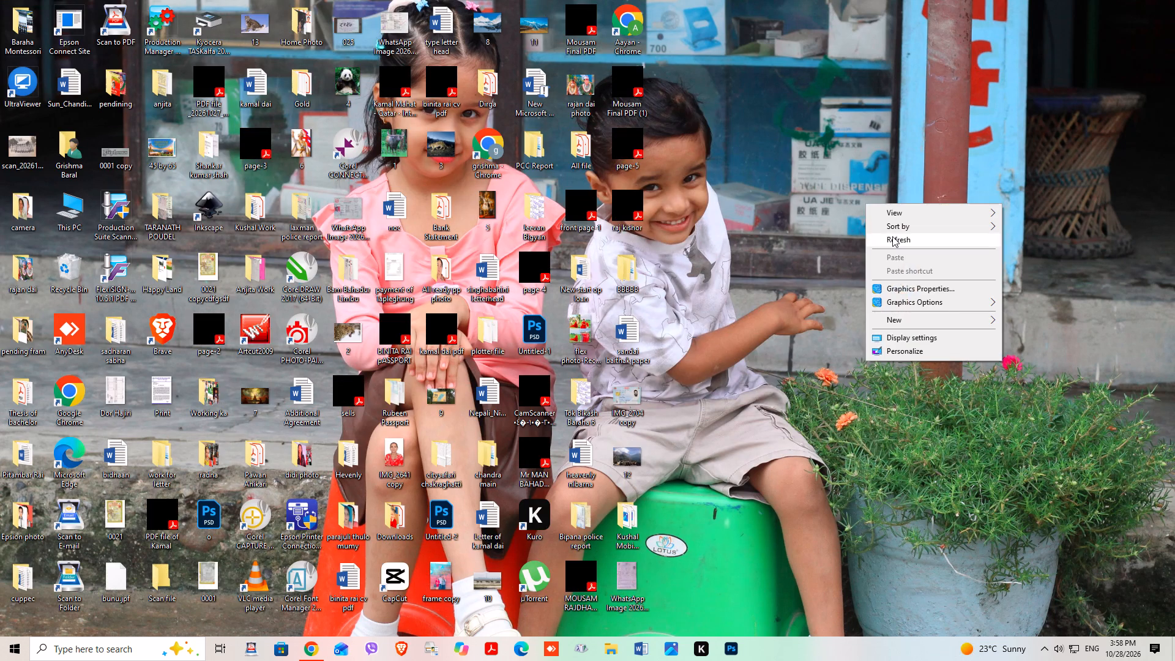
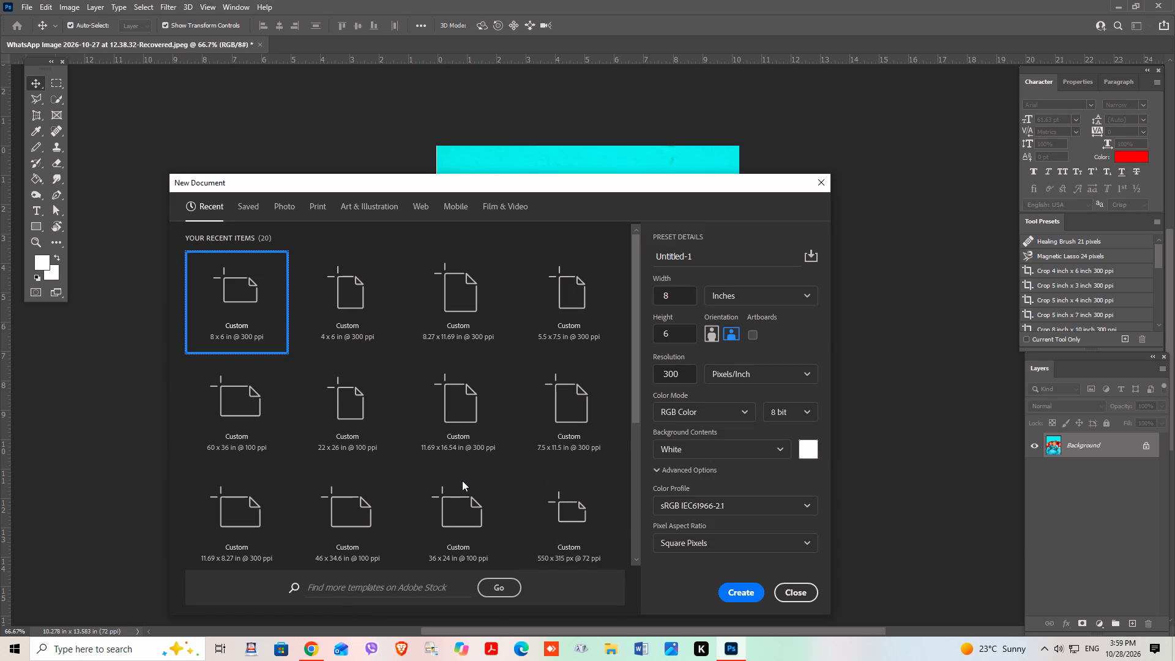
# Create a new portrait document from the recent 11.69 x 16.54 in, 300 ppi preset.
pyautogui.click(458, 413)
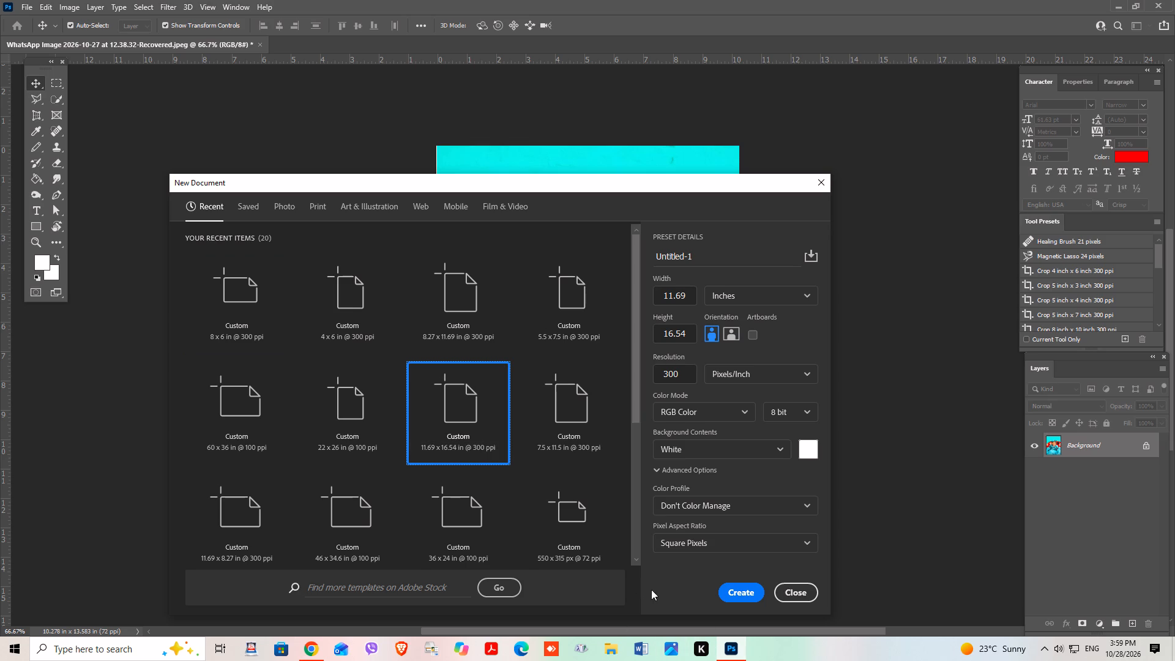
pyautogui.click(741, 588)
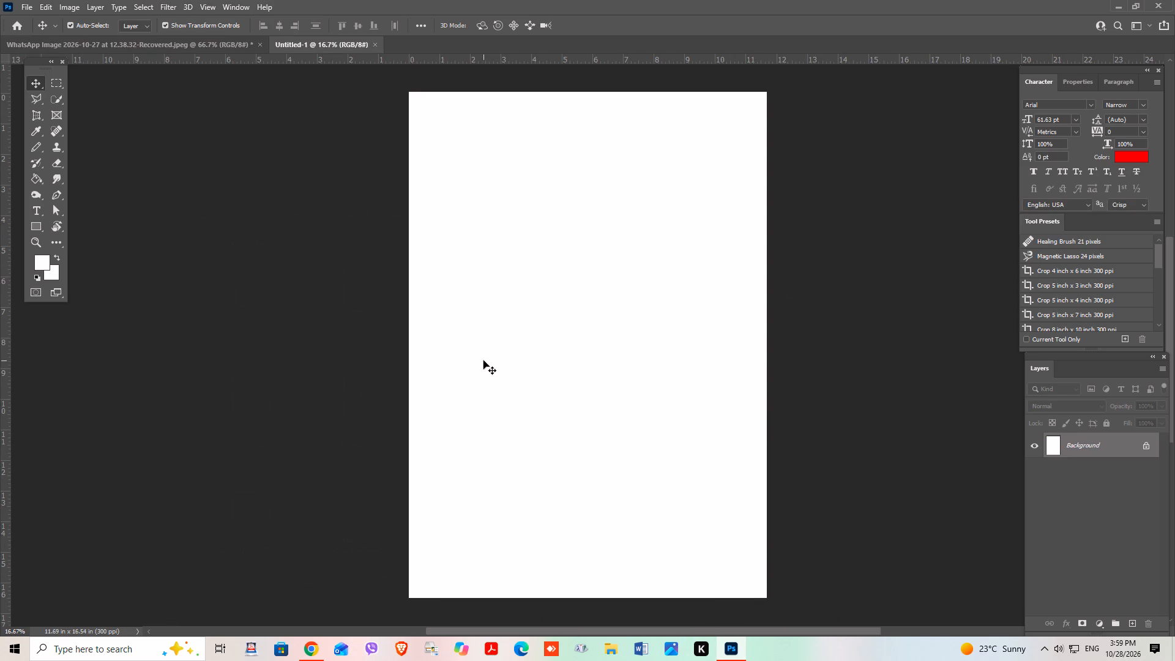
# Place the trident picture "WhatsApp Image 2026-10-28 at 3.35.16 PM (1)" from the Downloads folder onto the blank page.
pyautogui.click(603, 654)
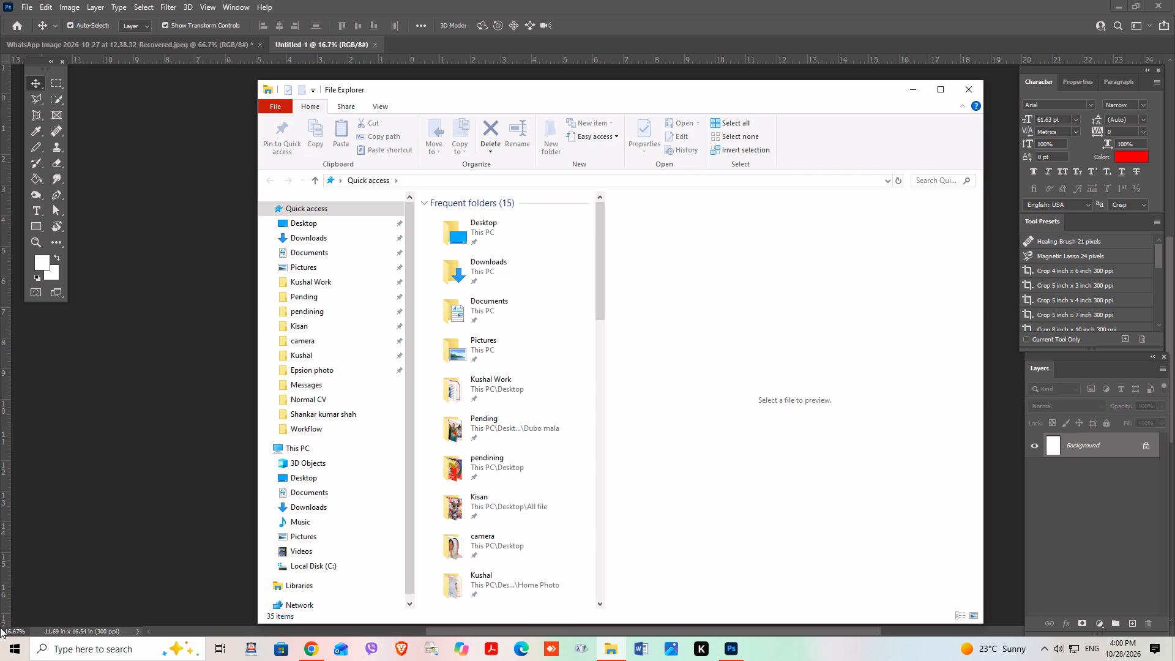
pyautogui.click(296, 241)
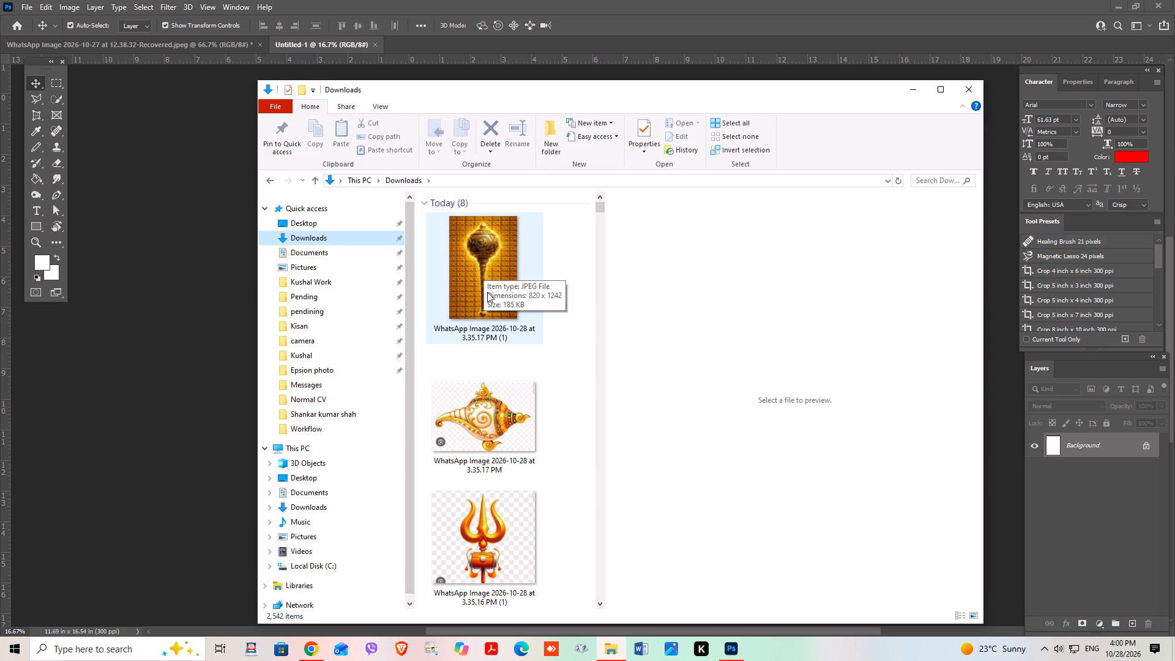
pyautogui.moveTo(531, 92); pyautogui.dragTo(781, 248)
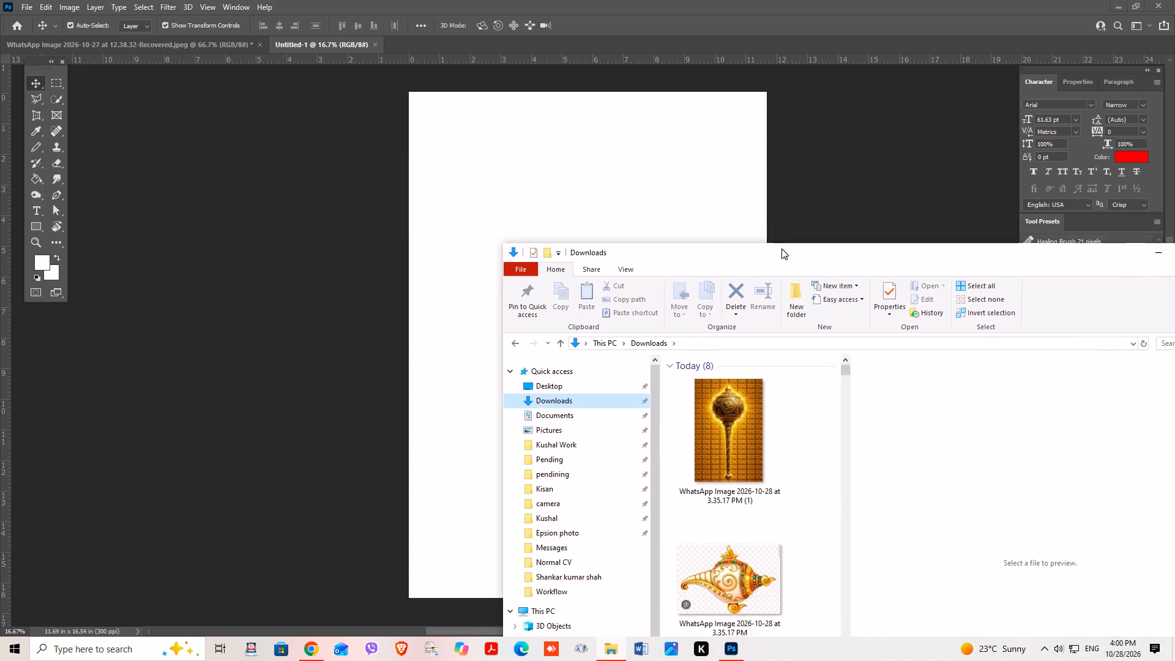
pyautogui.moveTo(781, 248); pyautogui.dragTo(922, 105)
pyautogui.moveTo(873, 548); pyautogui.dragTo(591, 367)
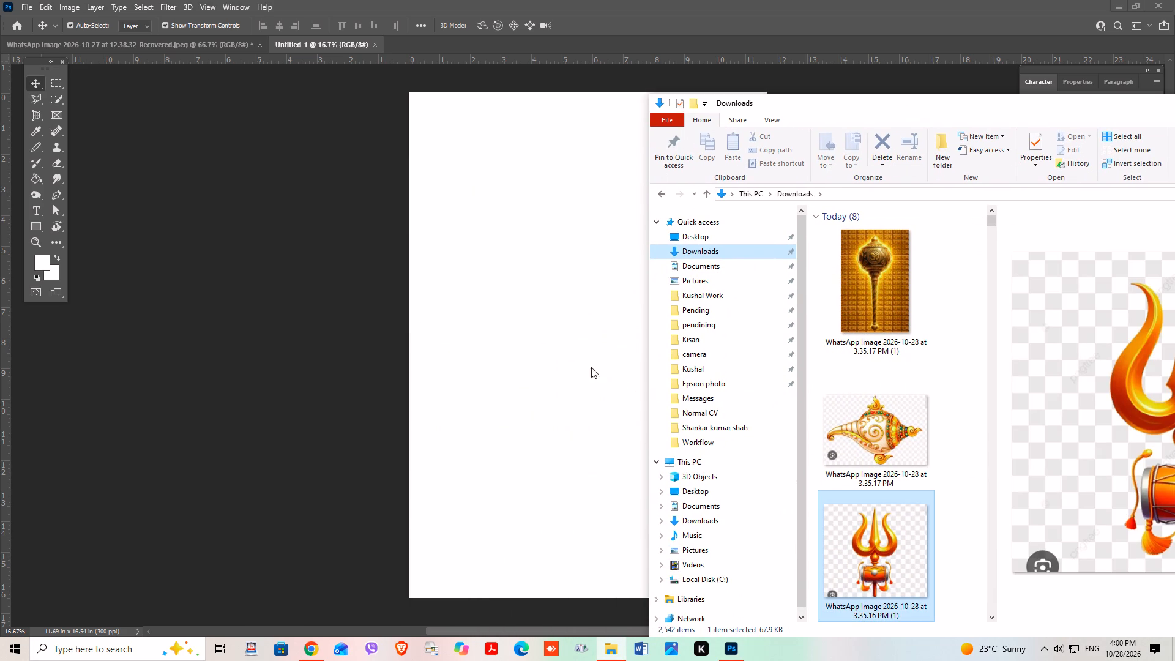
pyautogui.moveTo(591, 367); pyautogui.dragTo(543, 356)
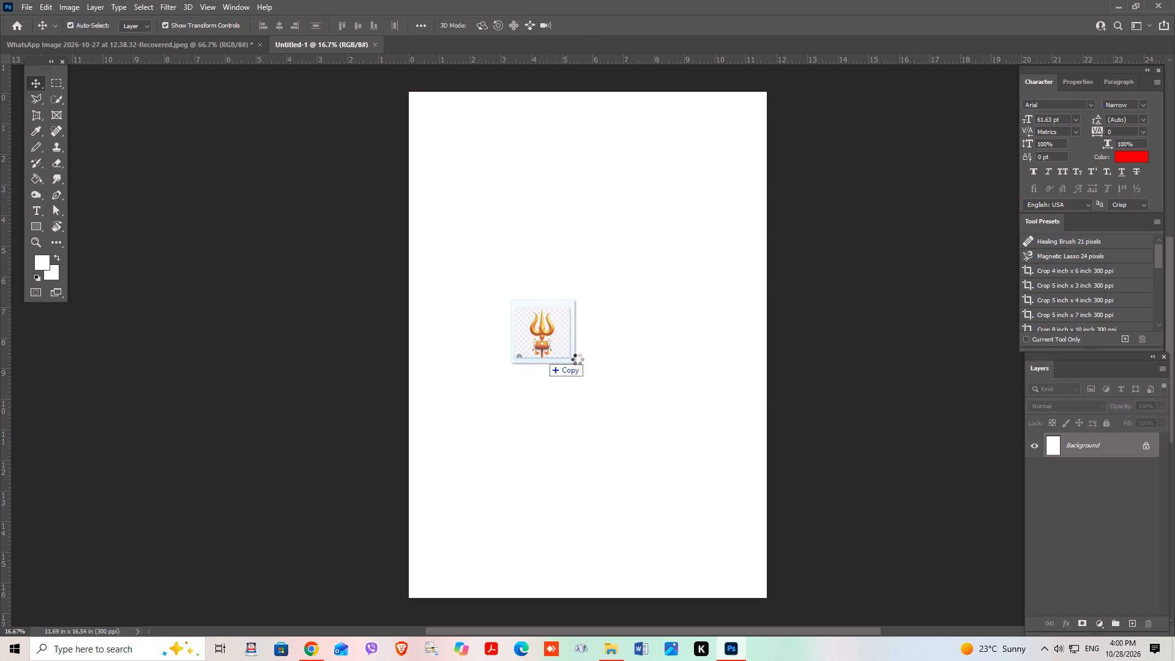
pyautogui.click(604, 24)
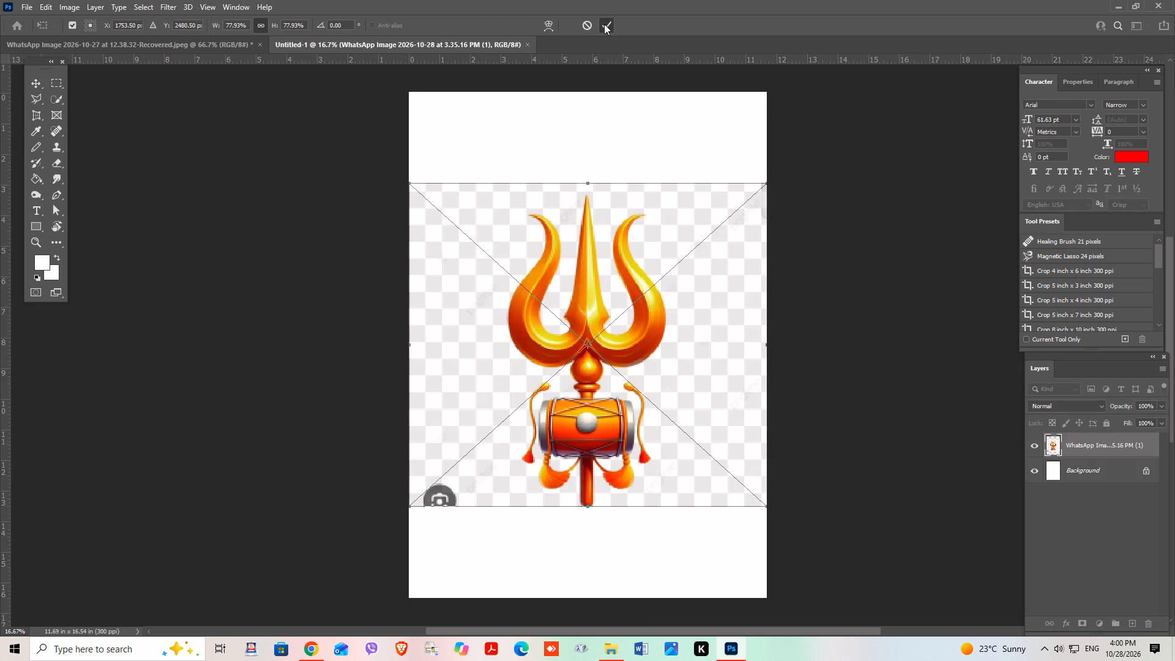
pyautogui.click(882, 325)
pyautogui.click(718, 345)
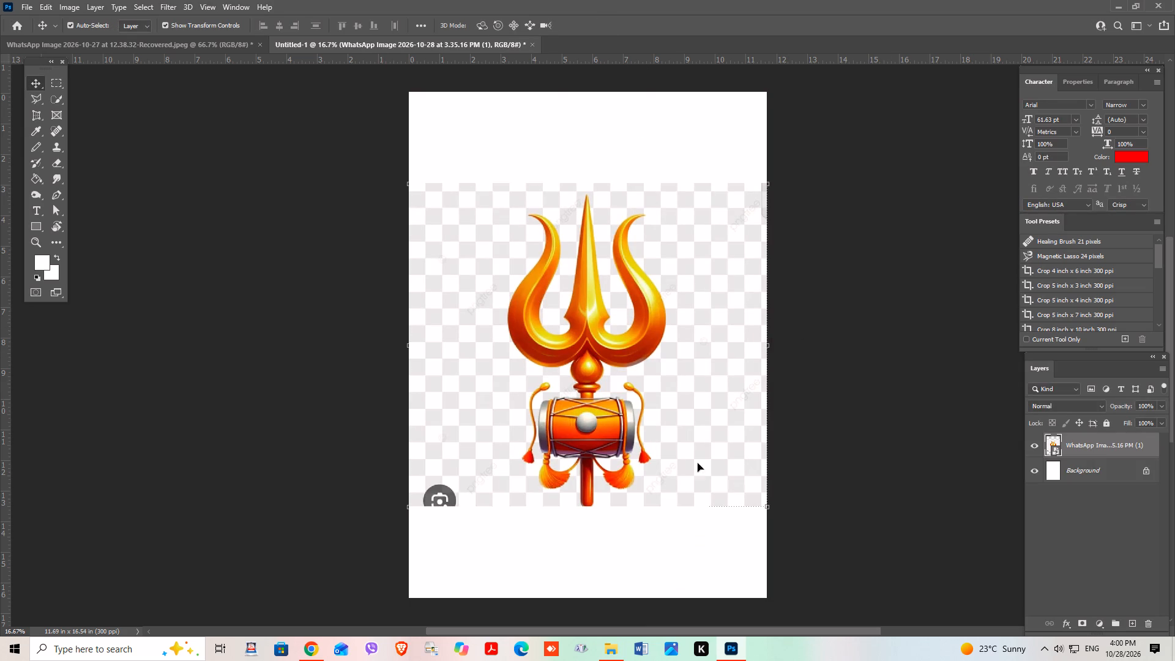
# Convert the placed trident smart object to regular layers, retaining its transforms.
pyautogui.rightClick(1080, 439)
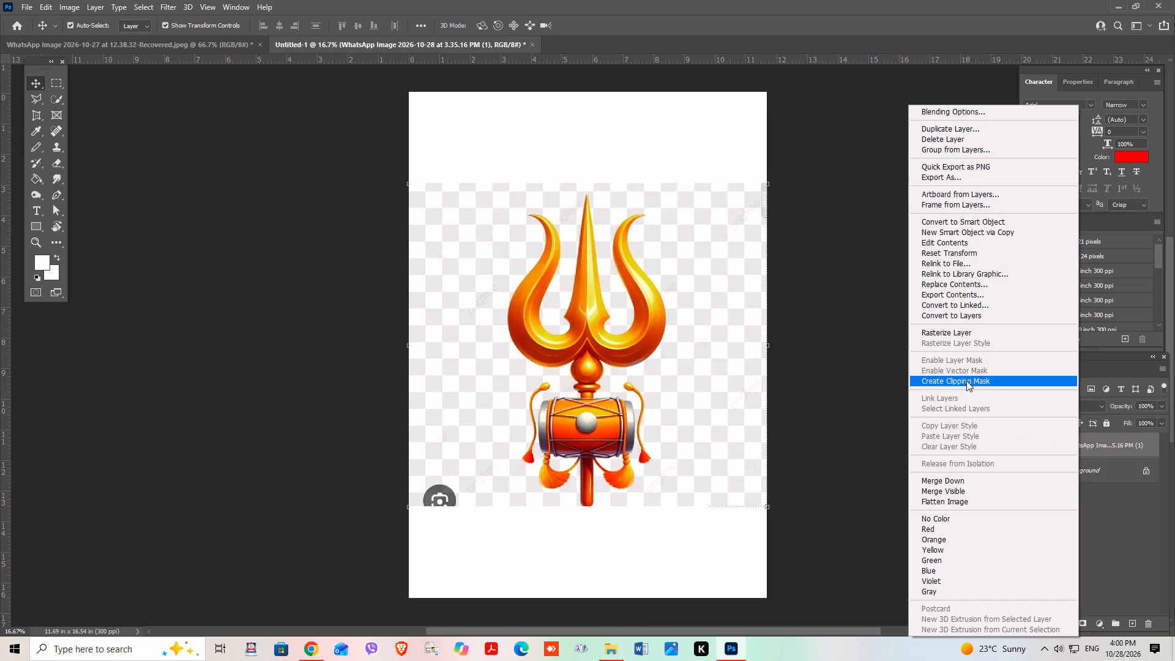
pyautogui.click(953, 313)
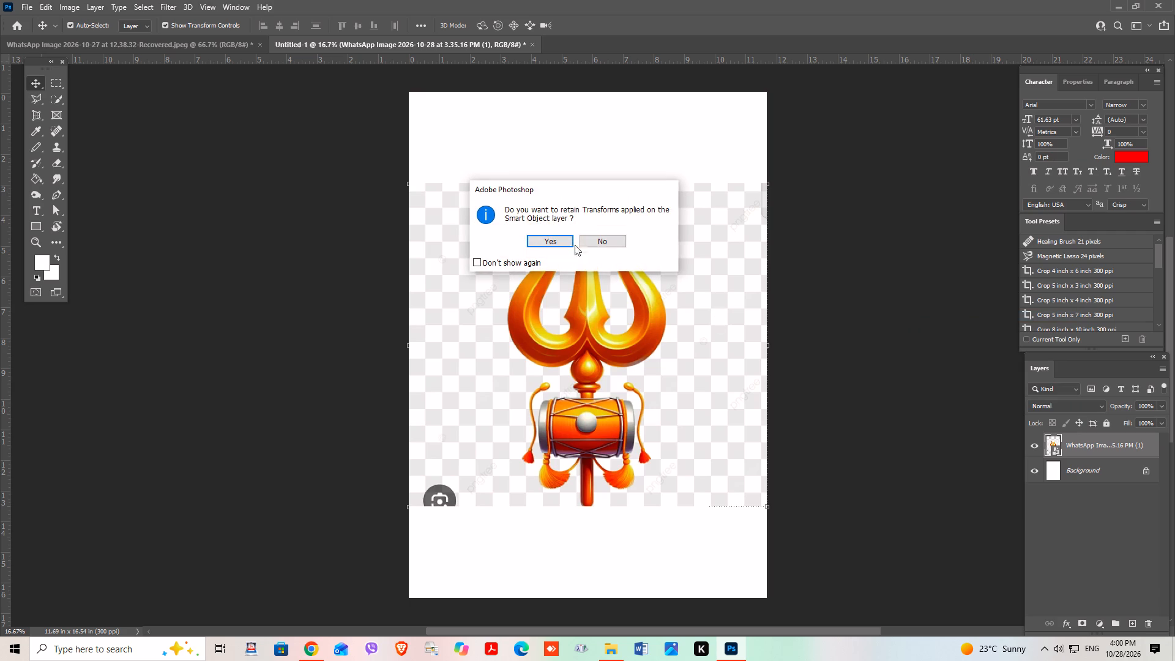
pyautogui.click(558, 244)
pyautogui.click(558, 238)
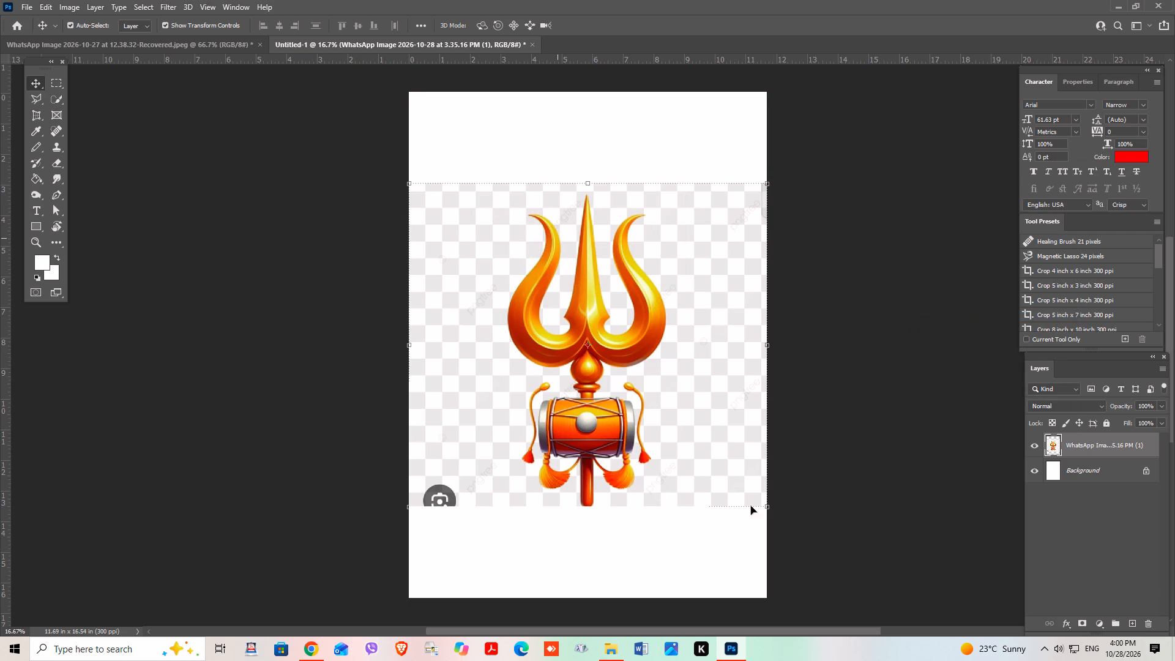
# Scale the trident picture down proportionally from its bottom edge to about 89% and apply the transform.
pyautogui.click(766, 506)
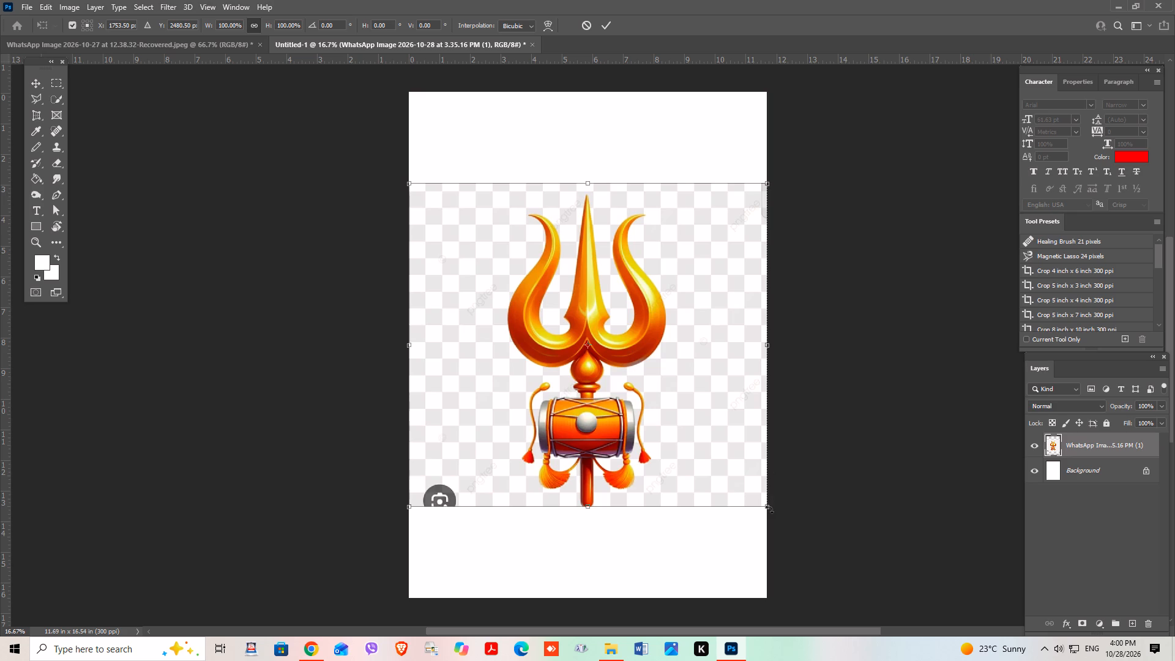
pyautogui.click(588, 506)
pyautogui.moveTo(588, 506); pyautogui.dragTo(592, 489)
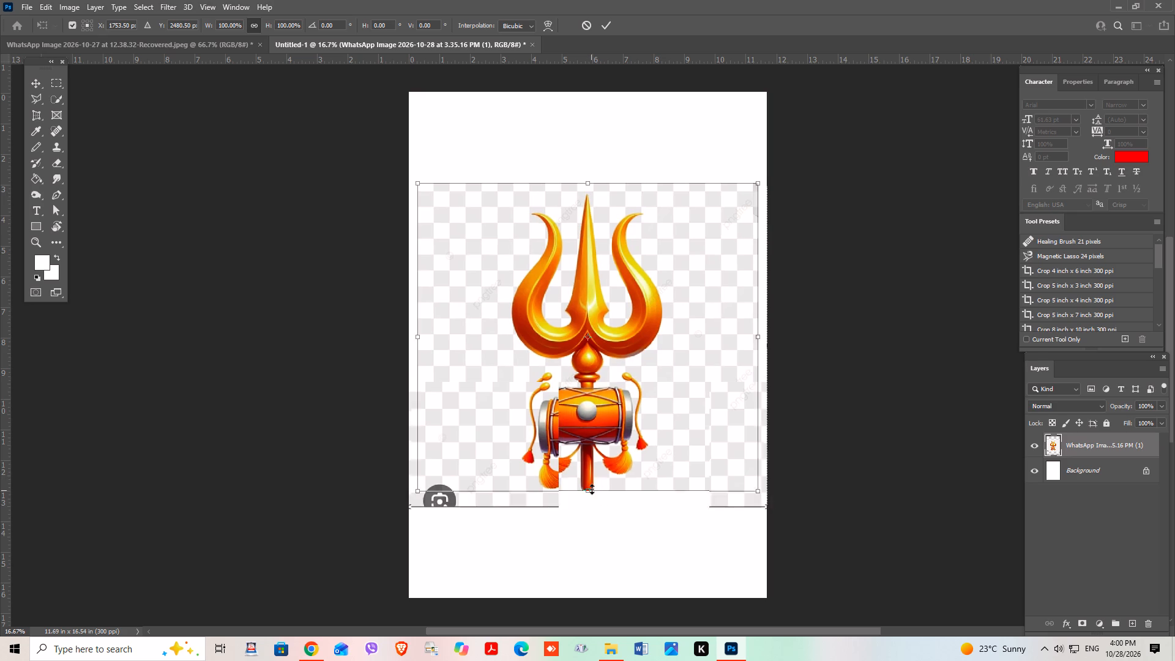
pyautogui.moveTo(592, 489); pyautogui.dragTo(594, 472)
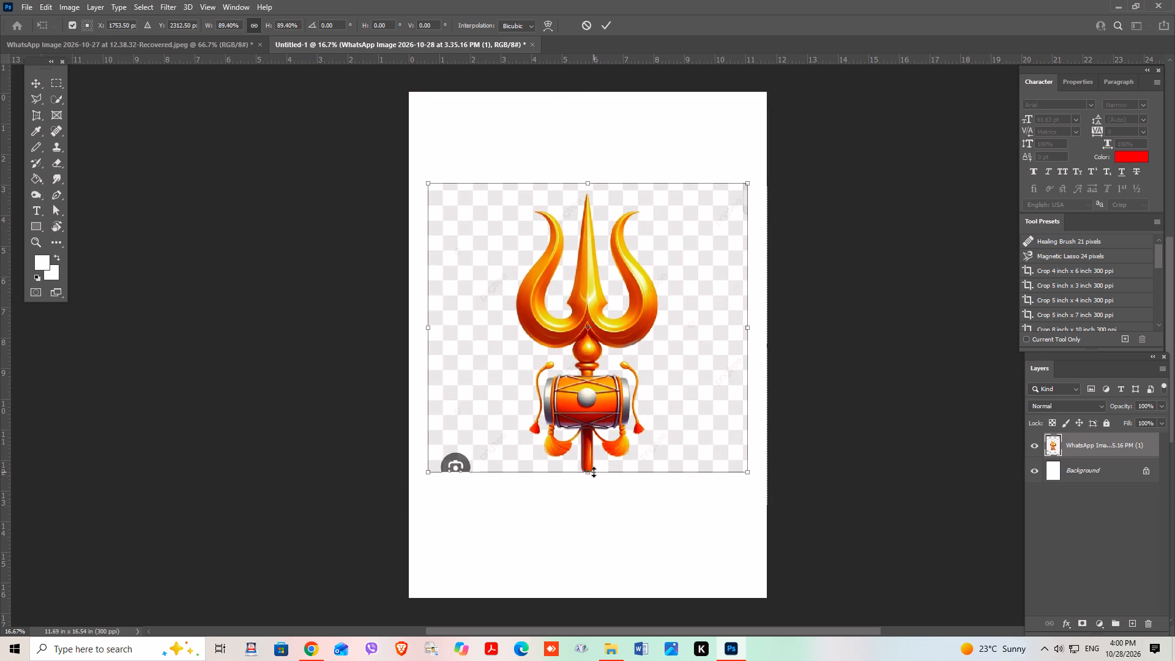
pyautogui.click(602, 28)
pyautogui.click(602, 28)
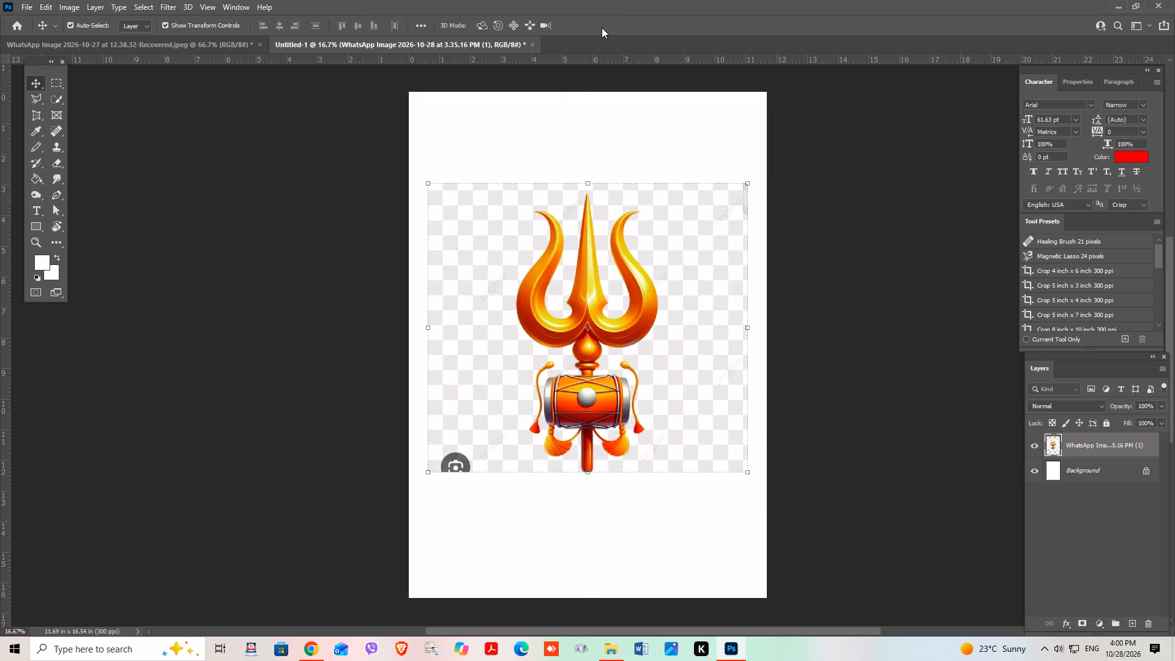
# Select the checkered background around the trident with the Magic Wand, delete it and deselect.
pyautogui.click(939, 357)
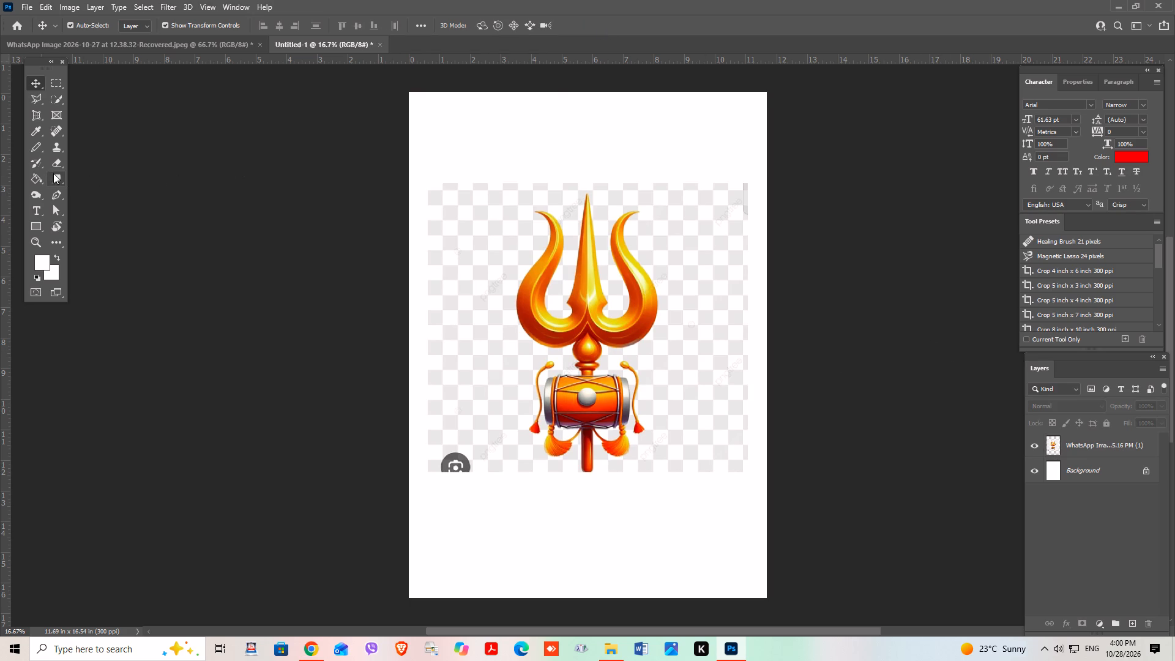
pyautogui.rightClick(57, 100)
pyautogui.click(87, 117)
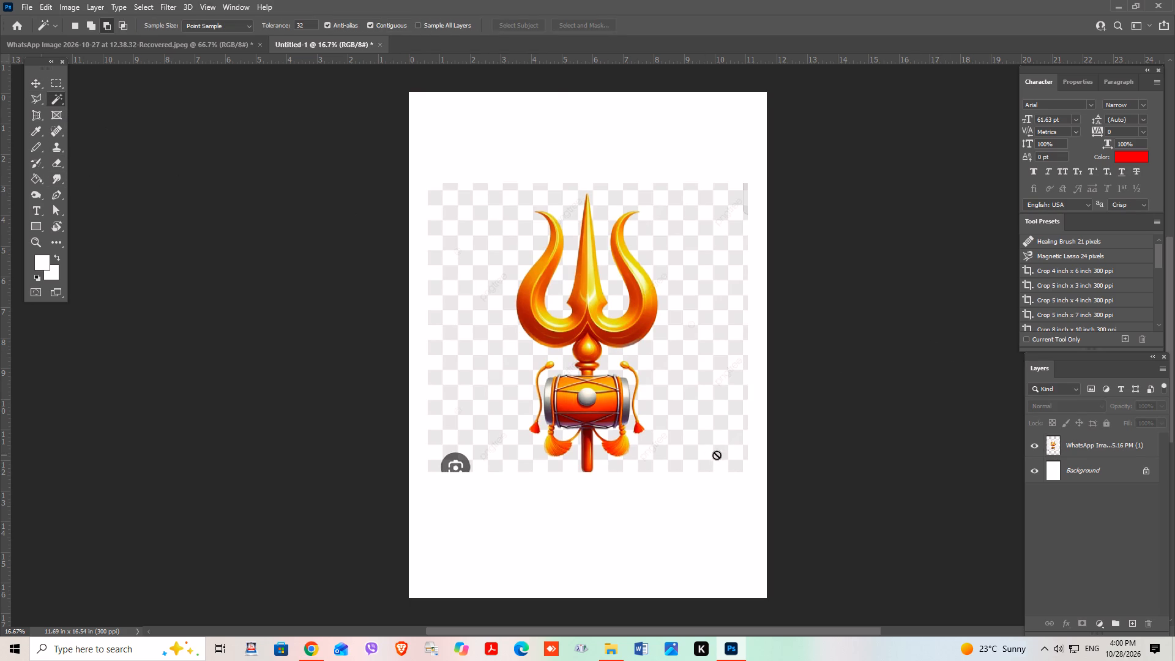
pyautogui.click(1088, 450)
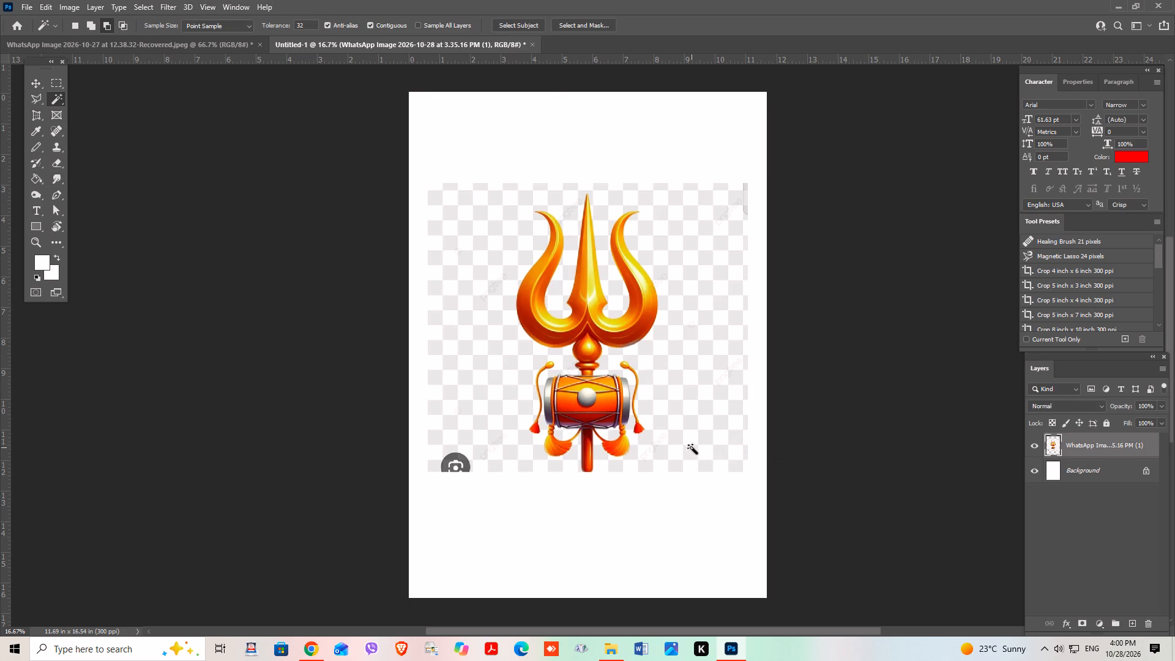
pyautogui.click(691, 454)
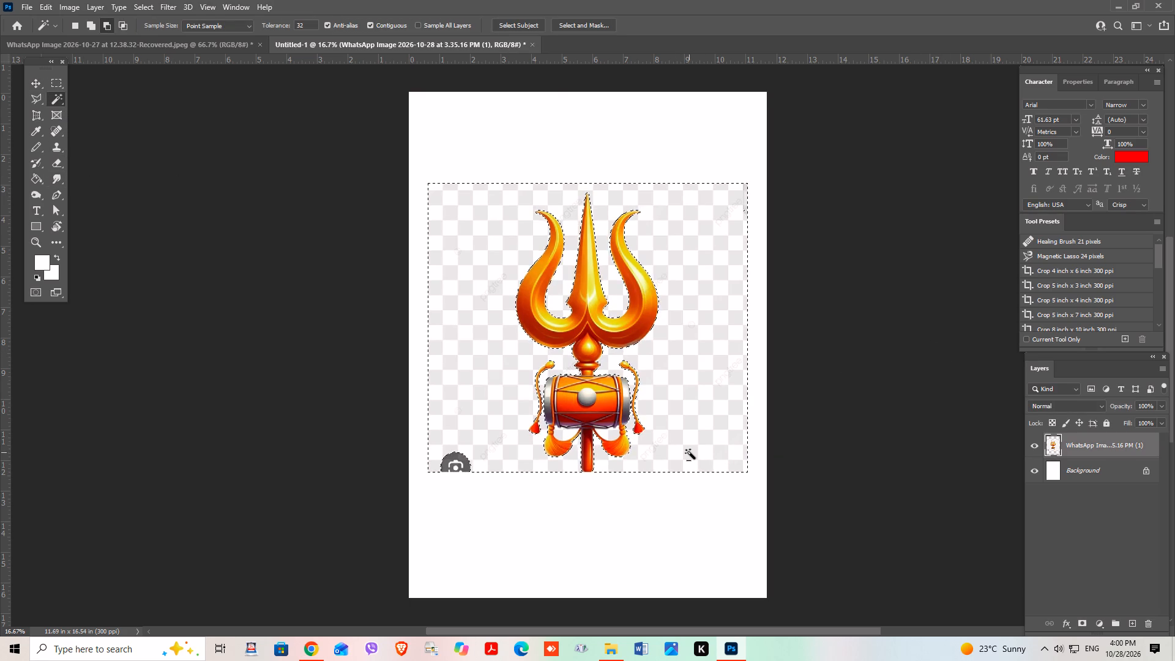
pyautogui.press('Delete')
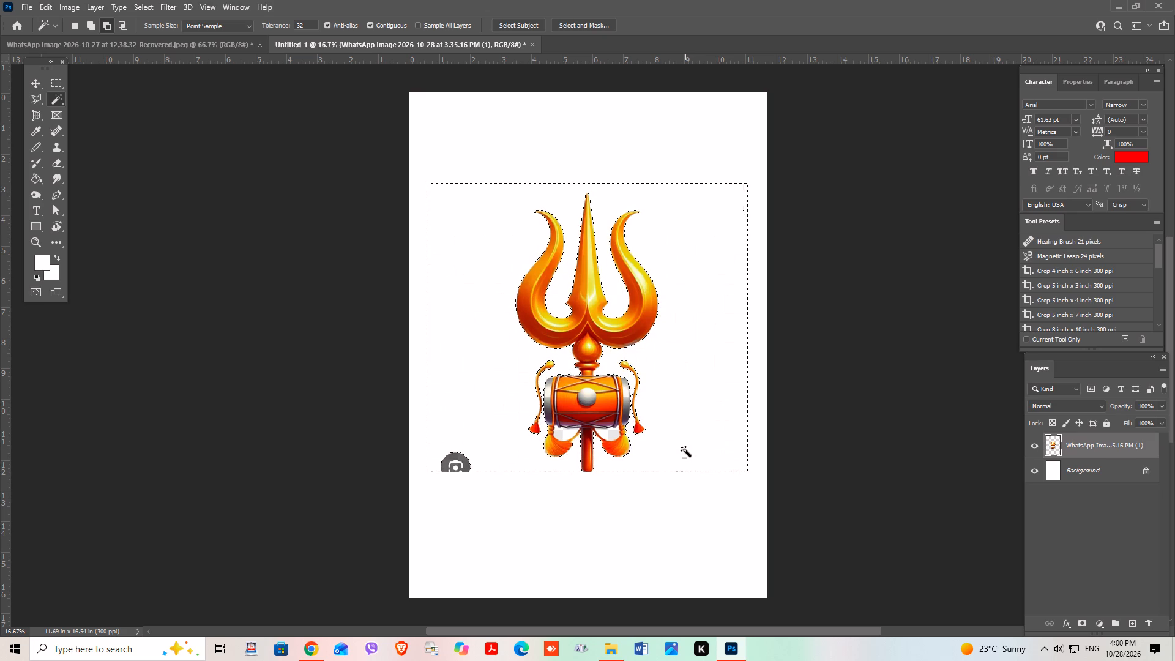
pyautogui.hotkey('ctrl', 'd')
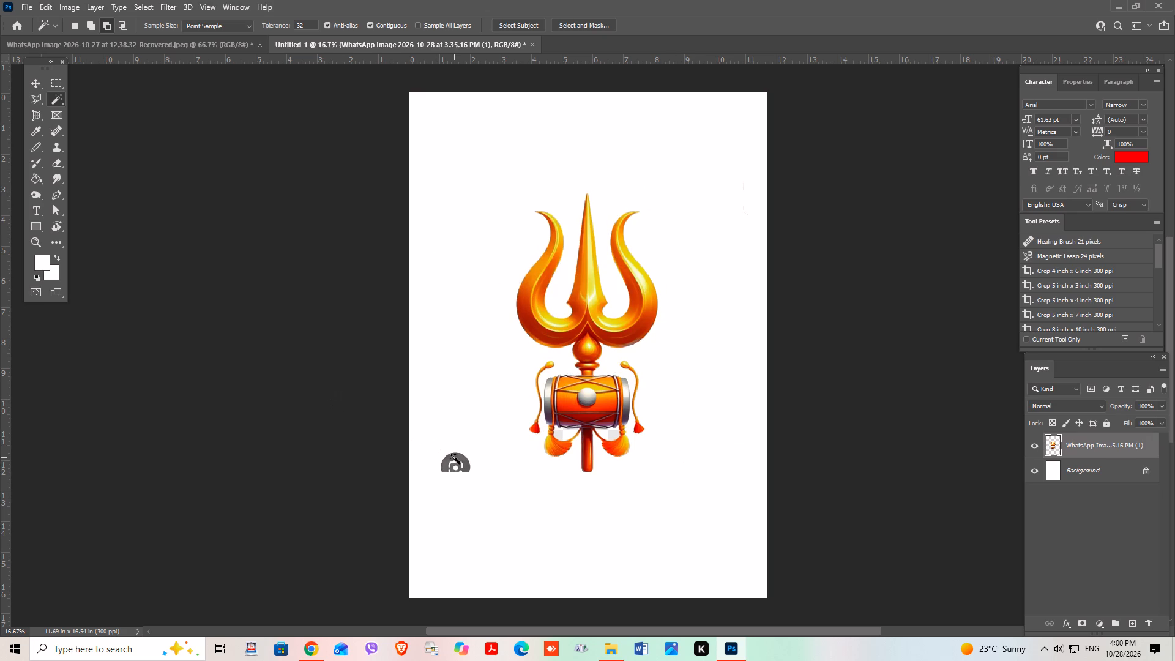
# Erase the gray camera badge below and beside the trident using the Eraser with the 150 px Hard Round brush.
pyautogui.press('e')
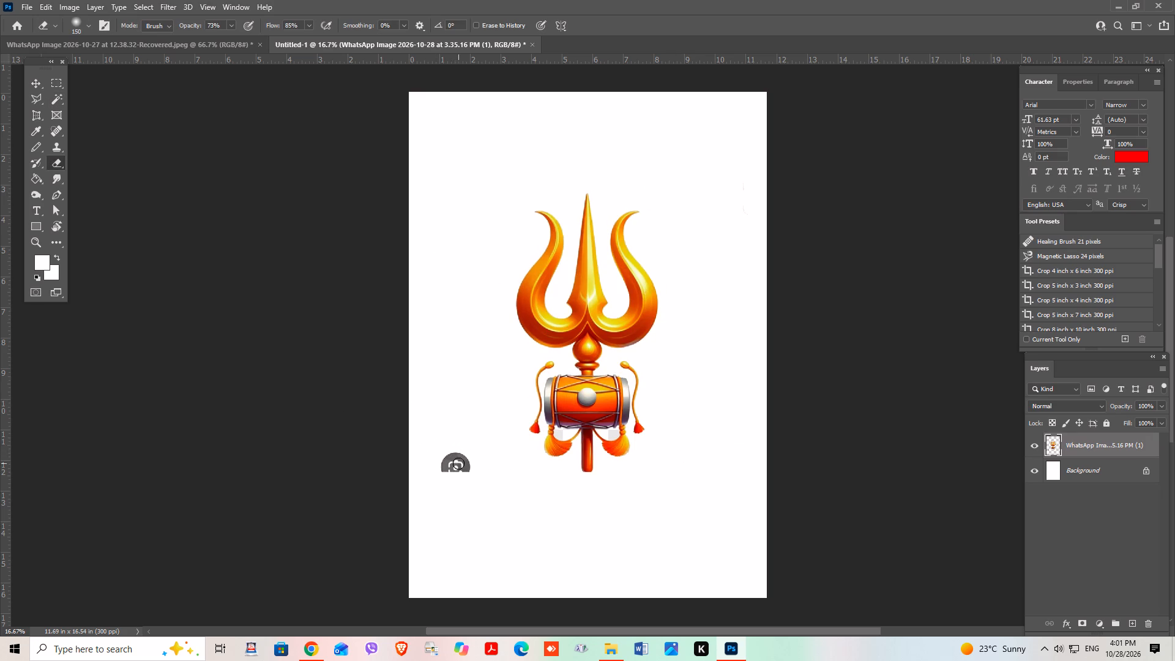
pyautogui.click(453, 455)
pyautogui.click(80, 26)
pyautogui.click(92, 218)
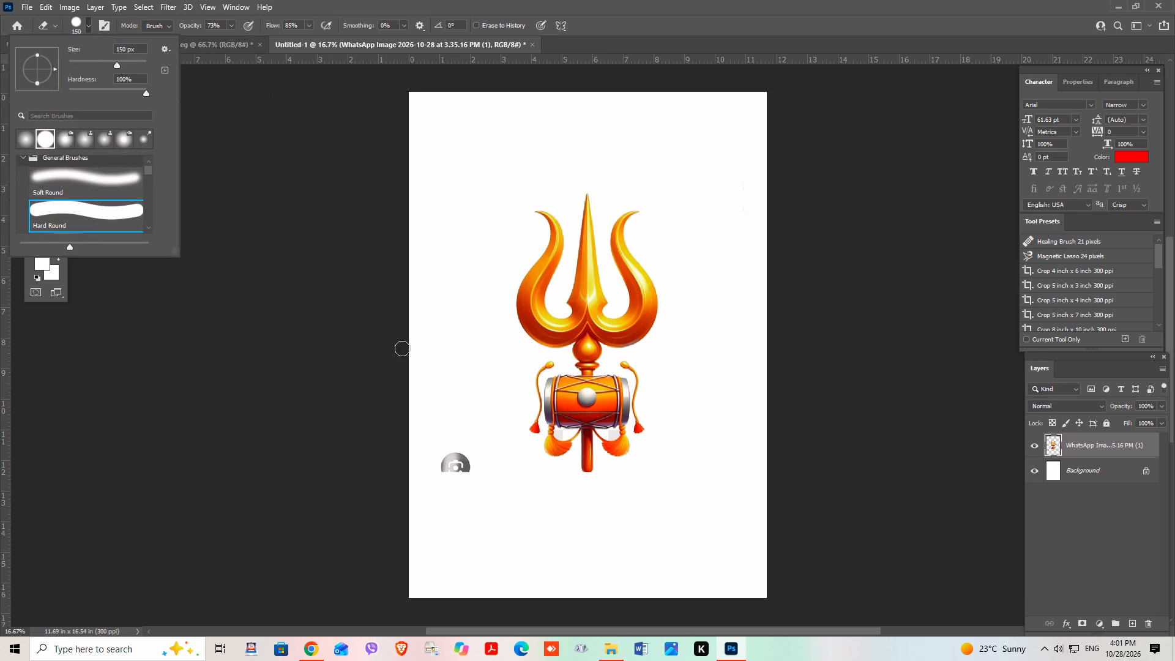
pyautogui.moveTo(455, 450); pyautogui.dragTo(460, 452)
pyautogui.moveTo(463, 460); pyautogui.dragTo(468, 471)
pyautogui.moveTo(454, 450); pyautogui.dragTo(460, 466)
pyautogui.moveTo(457, 450); pyautogui.dragTo(464, 466)
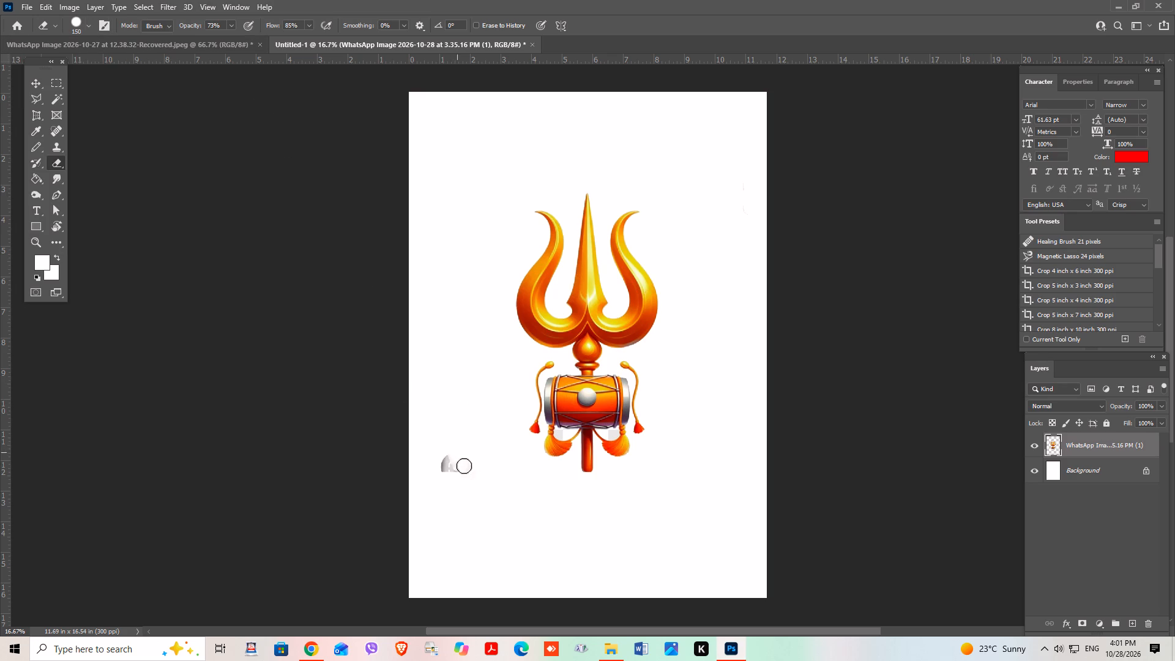
pyautogui.moveTo(464, 466); pyautogui.dragTo(469, 473)
pyautogui.moveTo(462, 457); pyautogui.dragTo(466, 465)
pyautogui.moveTo(465, 458); pyautogui.dragTo(472, 476)
pyautogui.moveTo(453, 446); pyautogui.dragTo(464, 471)
pyautogui.moveTo(457, 454); pyautogui.dragTo(460, 472)
pyautogui.moveTo(446, 452); pyautogui.dragTo(450, 465)
pyautogui.moveTo(449, 461); pyautogui.dragTo(452, 472)
pyautogui.moveTo(447, 460); pyautogui.dragTo(448, 465)
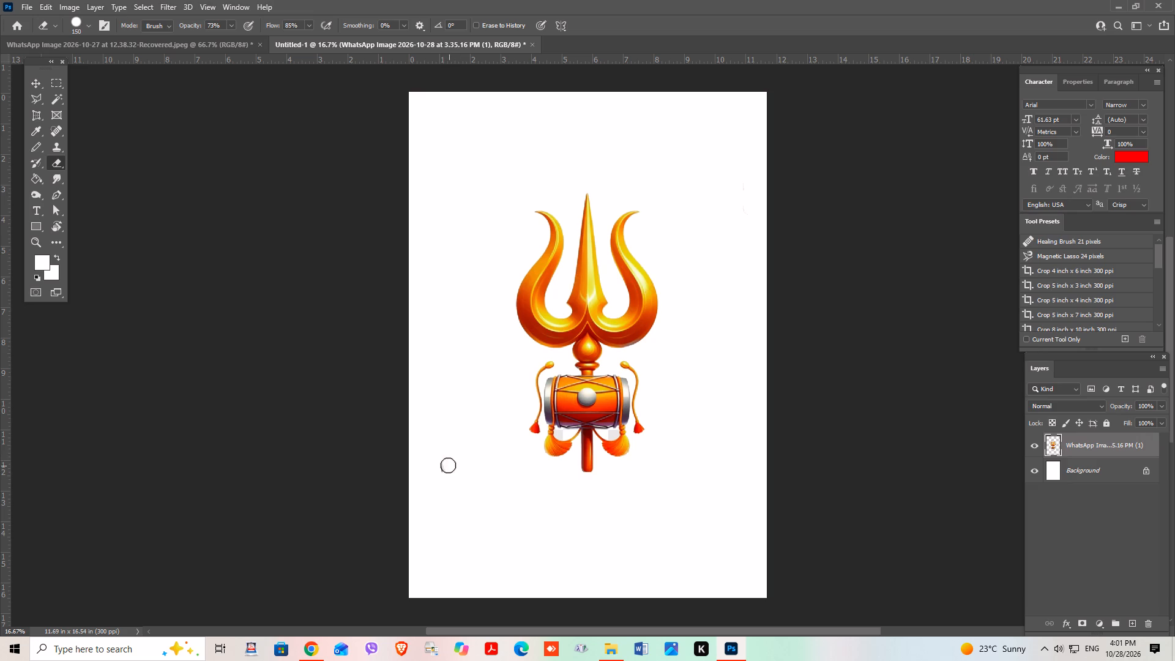
# Erase any faint remains around the spot where the camera badge was, along the picture's lower edge.
pyautogui.moveTo(448, 465); pyautogui.dragTo(449, 468)
pyautogui.click(448, 466)
pyautogui.moveTo(447, 465); pyautogui.dragTo(449, 472)
pyautogui.moveTo(435, 448); pyautogui.dragTo(436, 458)
pyautogui.moveTo(437, 463); pyautogui.dragTo(446, 475)
pyautogui.moveTo(436, 448); pyautogui.dragTo(438, 463)
pyautogui.moveTo(437, 466); pyautogui.dragTo(441, 476)
pyautogui.moveTo(441, 468); pyautogui.dragTo(448, 479)
pyautogui.click(446, 470)
pyautogui.moveTo(449, 471); pyautogui.dragTo(458, 480)
pyautogui.moveTo(456, 463); pyautogui.dragTo(465, 480)
pyautogui.moveTo(467, 474); pyautogui.dragTo(471, 481)
pyautogui.click(469, 466)
pyautogui.click(474, 471)
pyautogui.moveTo(476, 474); pyautogui.dragTo(481, 481)
pyautogui.moveTo(479, 475); pyautogui.dragTo(485, 486)
# Clear the leftover background patches between the drum, tassels and shaft with the Magic Eraser.
pyautogui.click(37, 81)
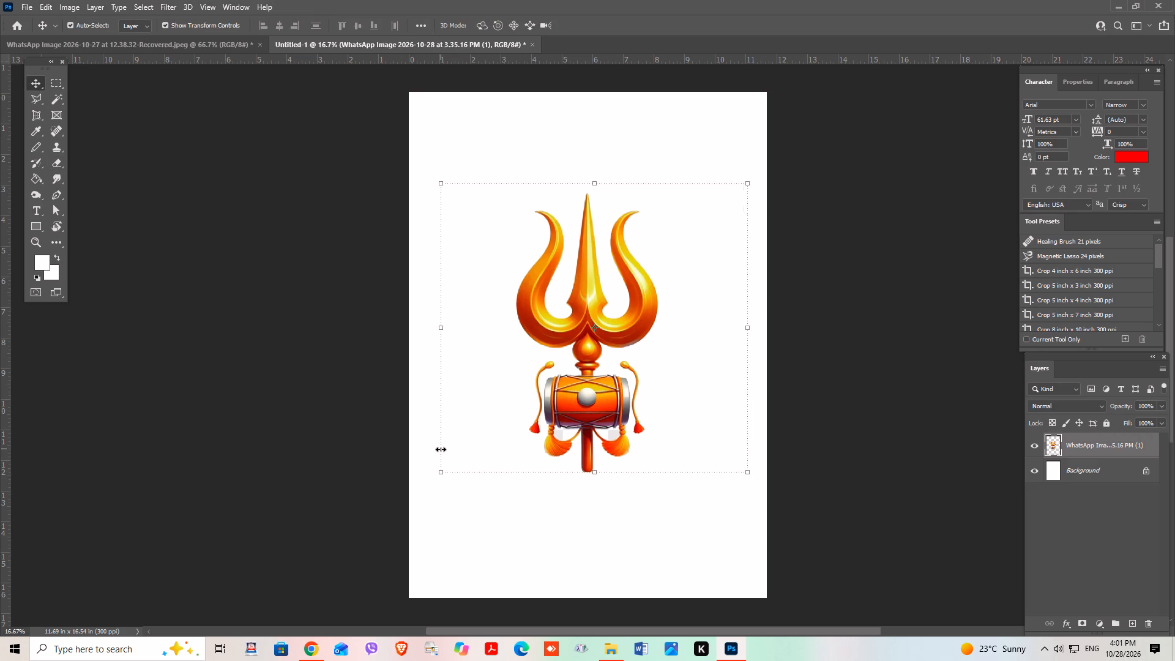
pyautogui.scroll(-2, 441, 450)
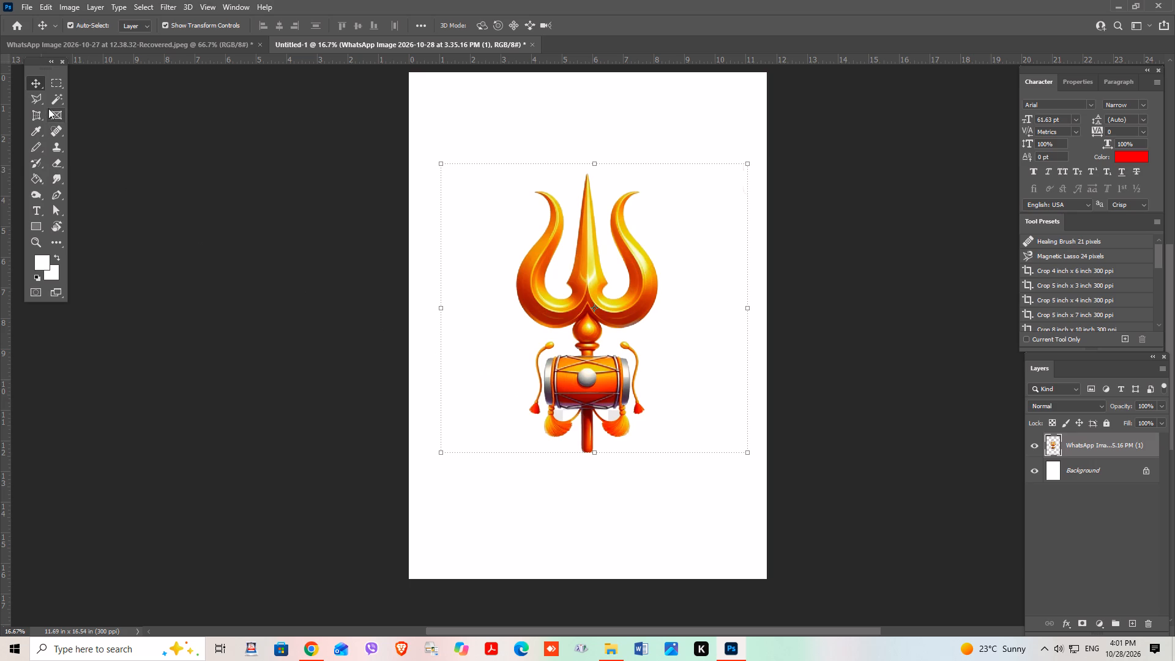
pyautogui.rightClick(58, 166)
pyautogui.click(90, 184)
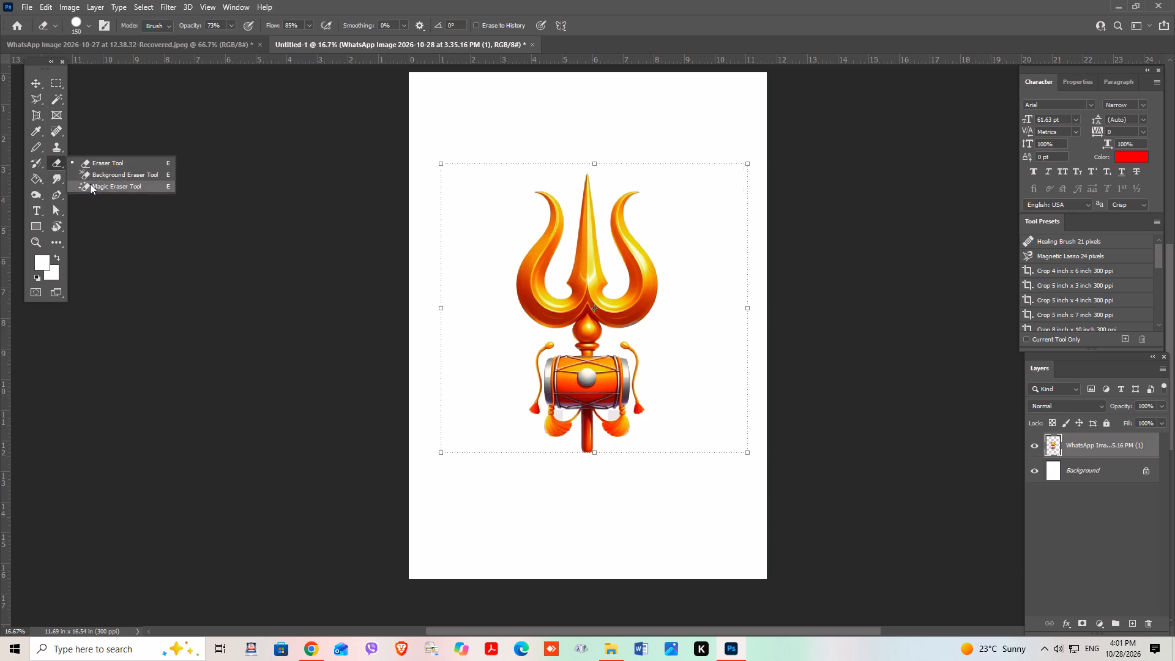
pyautogui.click(613, 414)
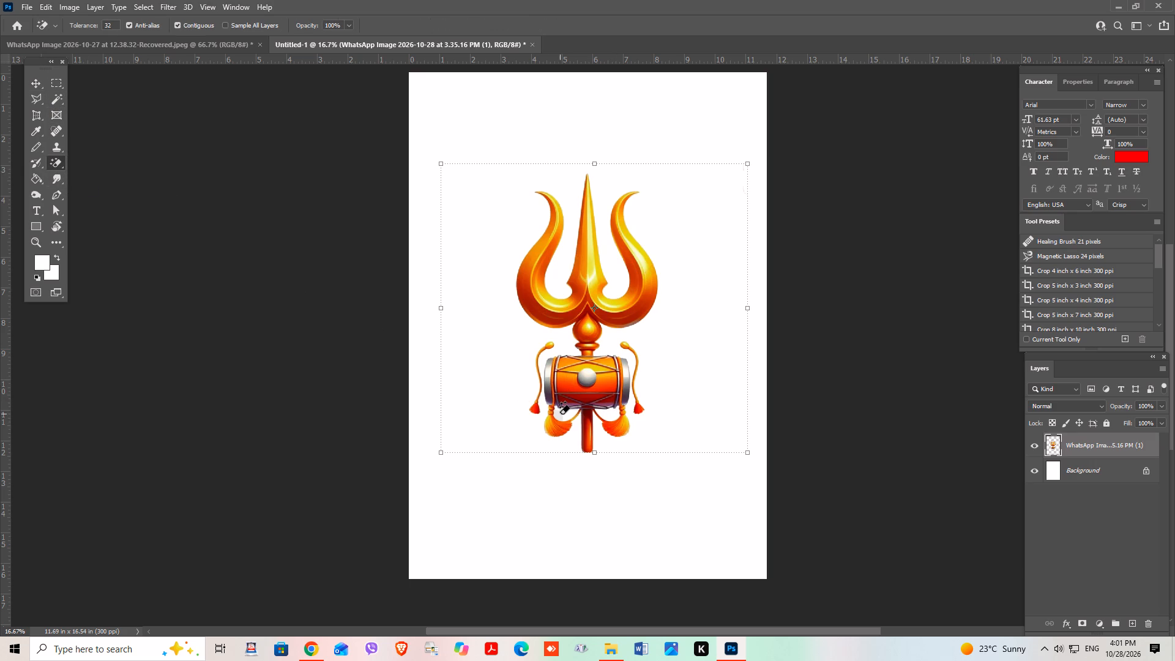
pyautogui.click(559, 414)
pyautogui.click(35, 84)
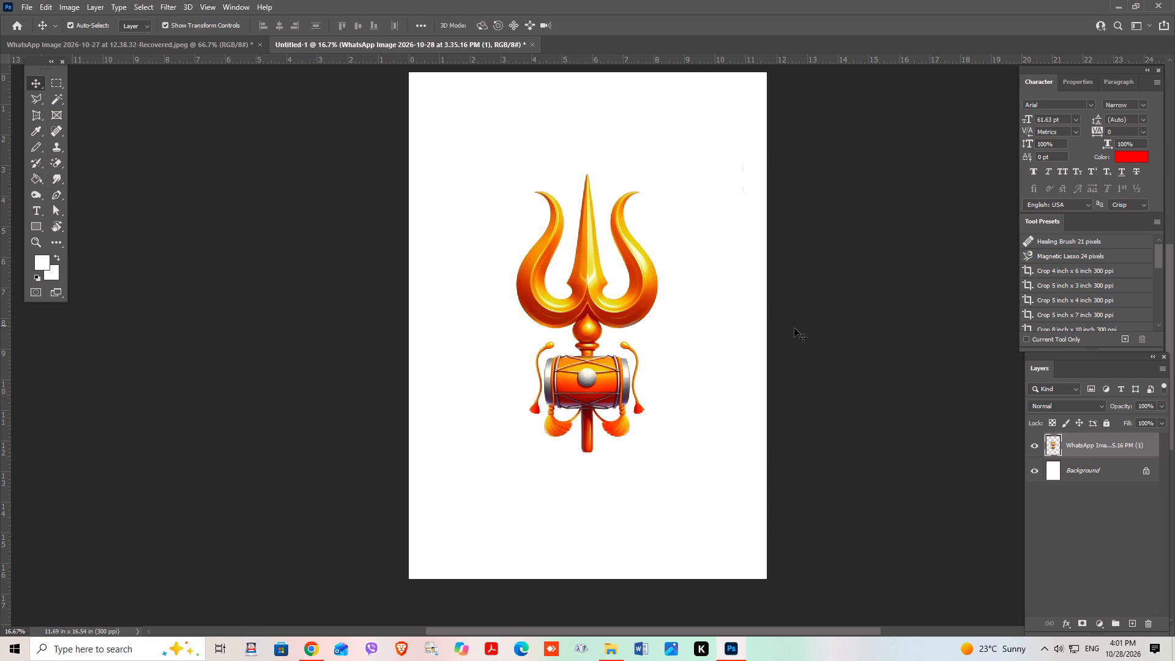
# Shift the trident slightly up and left on the page and resize its layer to 12 in wide by 12 in high, with proportions unlinked.
pyautogui.moveTo(910, 335); pyautogui.dragTo(903, 335)
pyautogui.moveTo(632, 309); pyautogui.dragTo(621, 286)
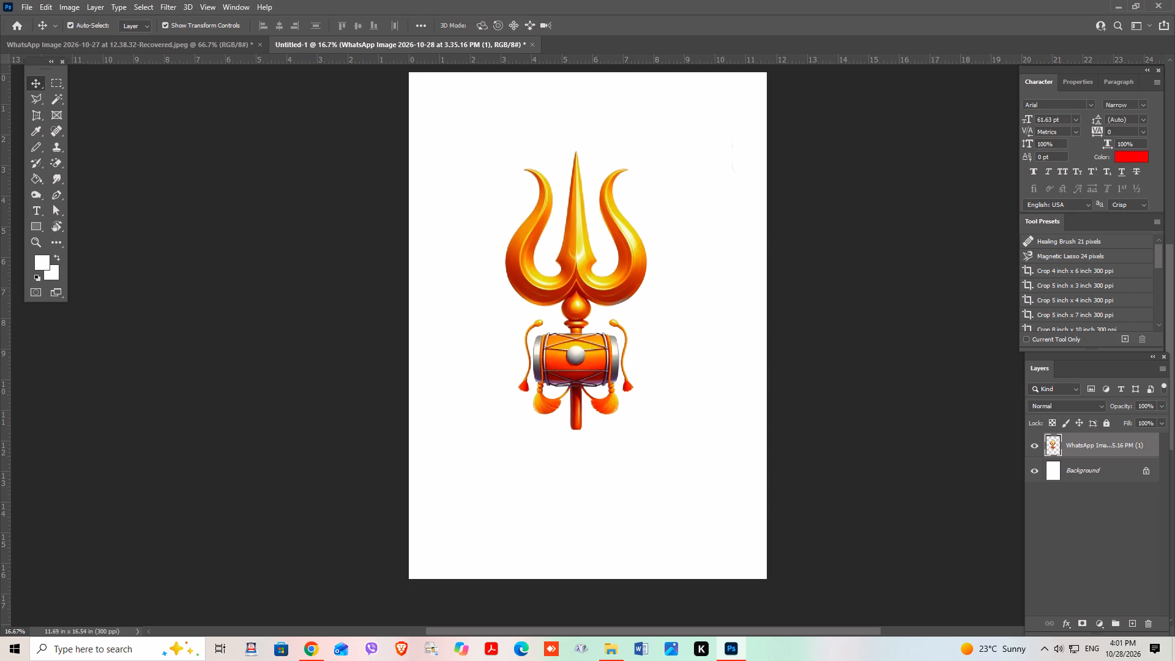
pyautogui.click(1073, 83)
pyautogui.moveTo(1081, 137); pyautogui.dragTo(1048, 138)
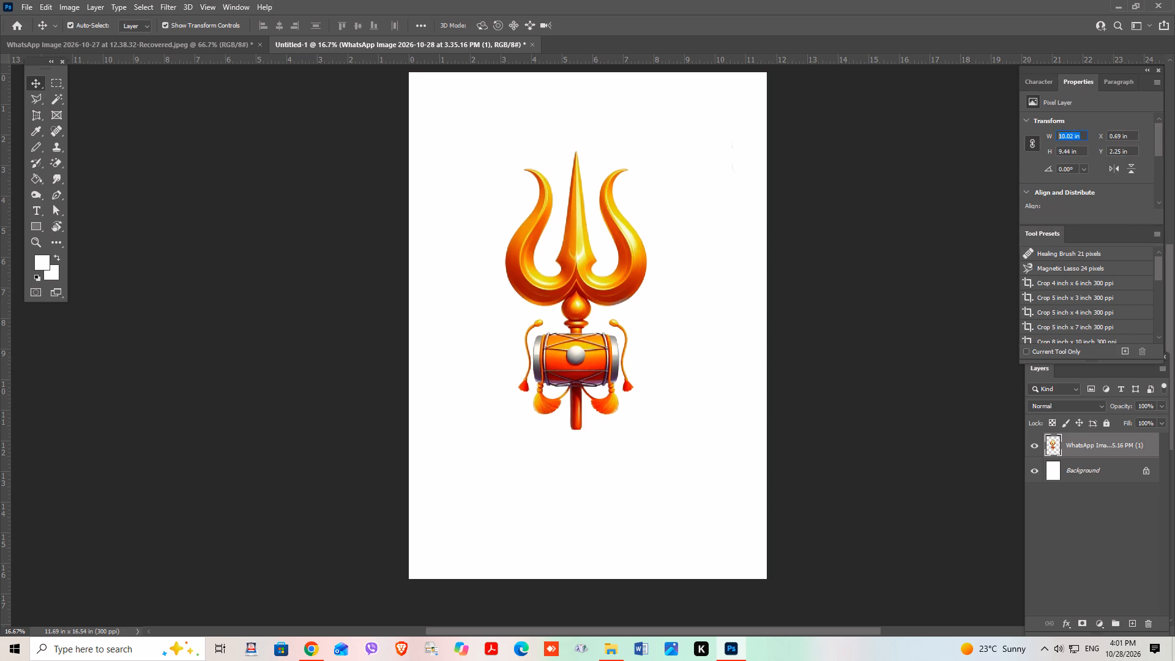
pyautogui.moveTo(1048, 138); pyautogui.dragTo(1026, 138)
pyautogui.press('1')
pyautogui.press('2')
pyautogui.press('Return')
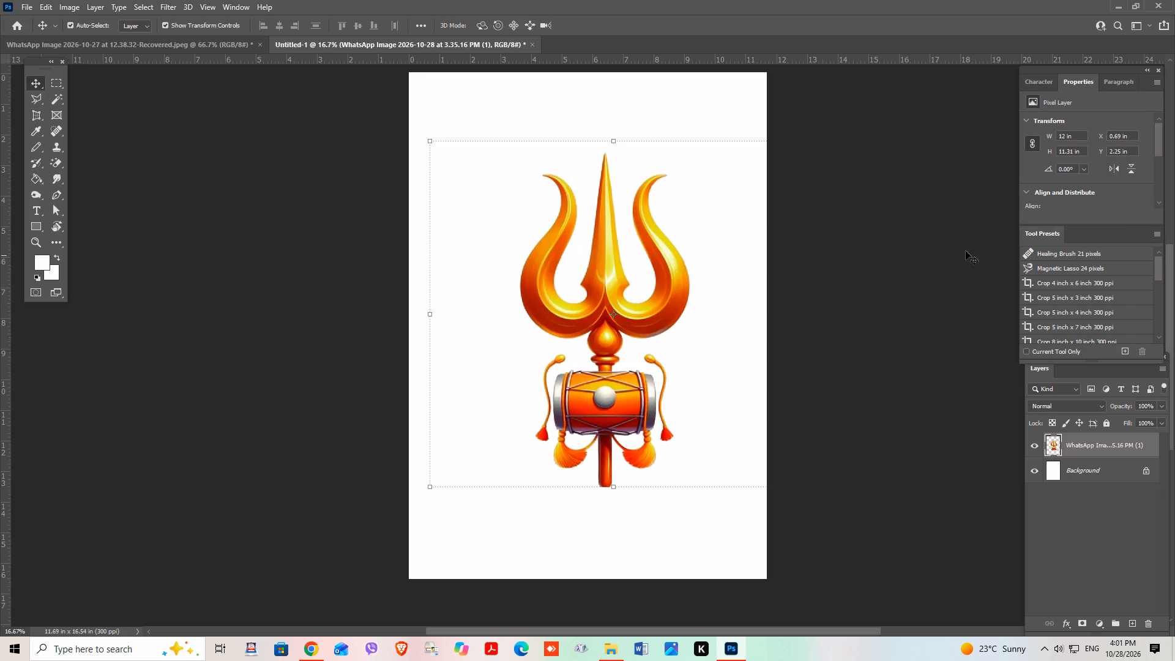
pyautogui.click(1032, 141)
pyautogui.moveTo(1081, 150); pyautogui.dragTo(1028, 152)
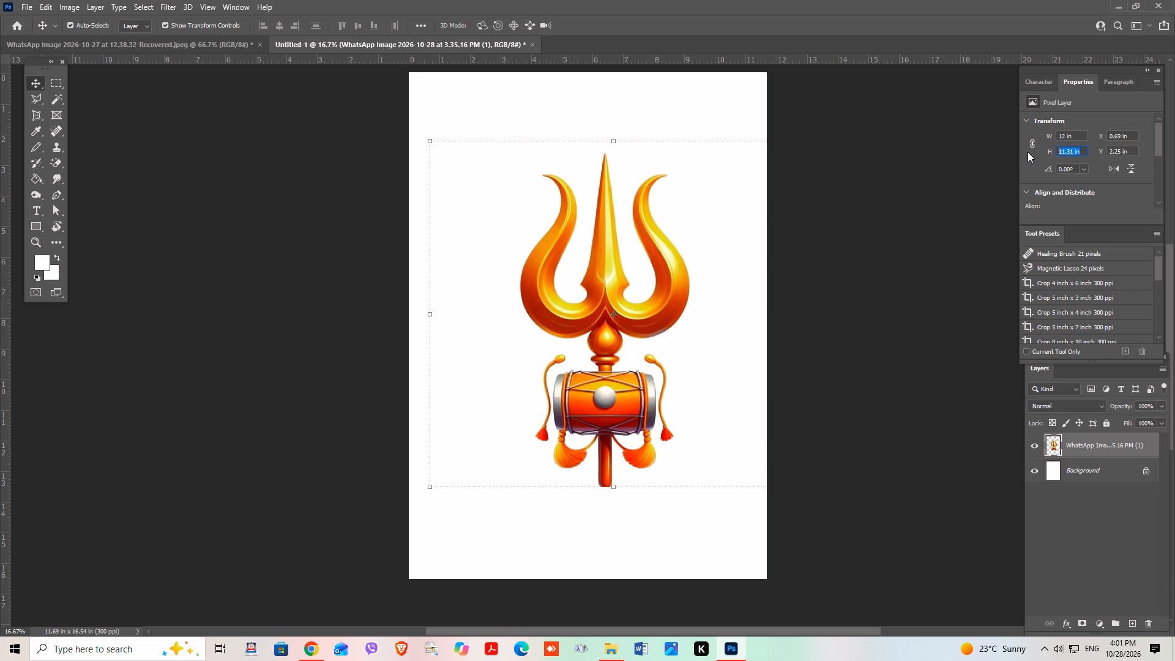
pyautogui.moveTo(1028, 152); pyautogui.dragTo(1028, 152)
pyautogui.write('12')
pyautogui.press('Return')
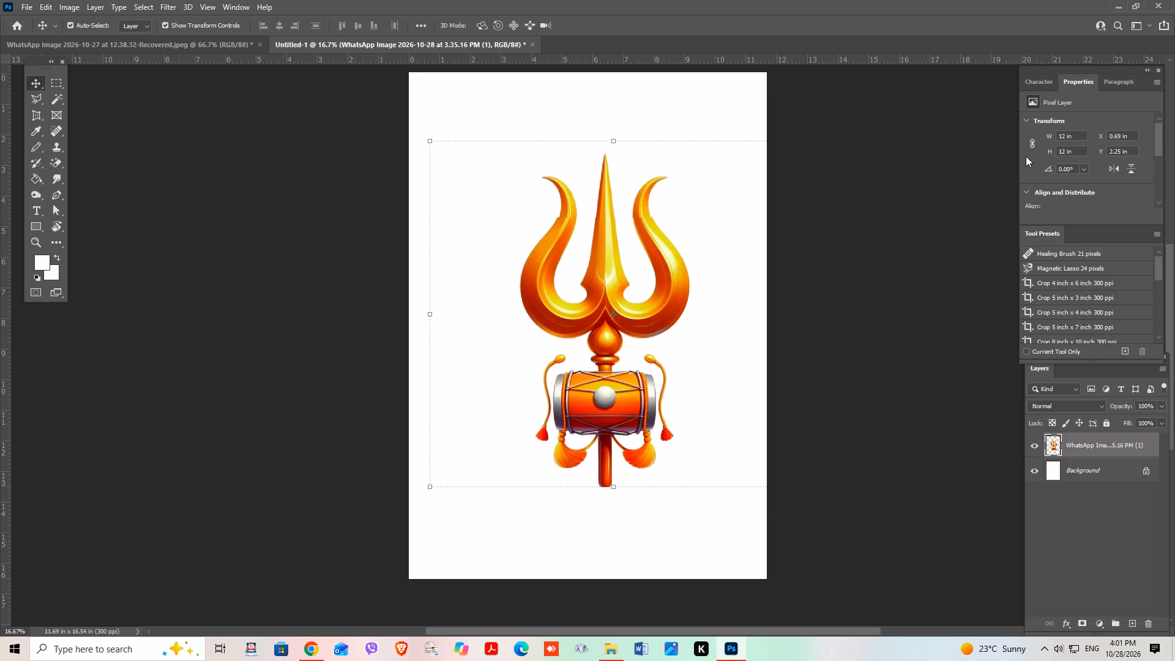
# Move the enlarged trident about 1 in left and 0.6 in up so it sits centrally on the page.
pyautogui.click(895, 325)
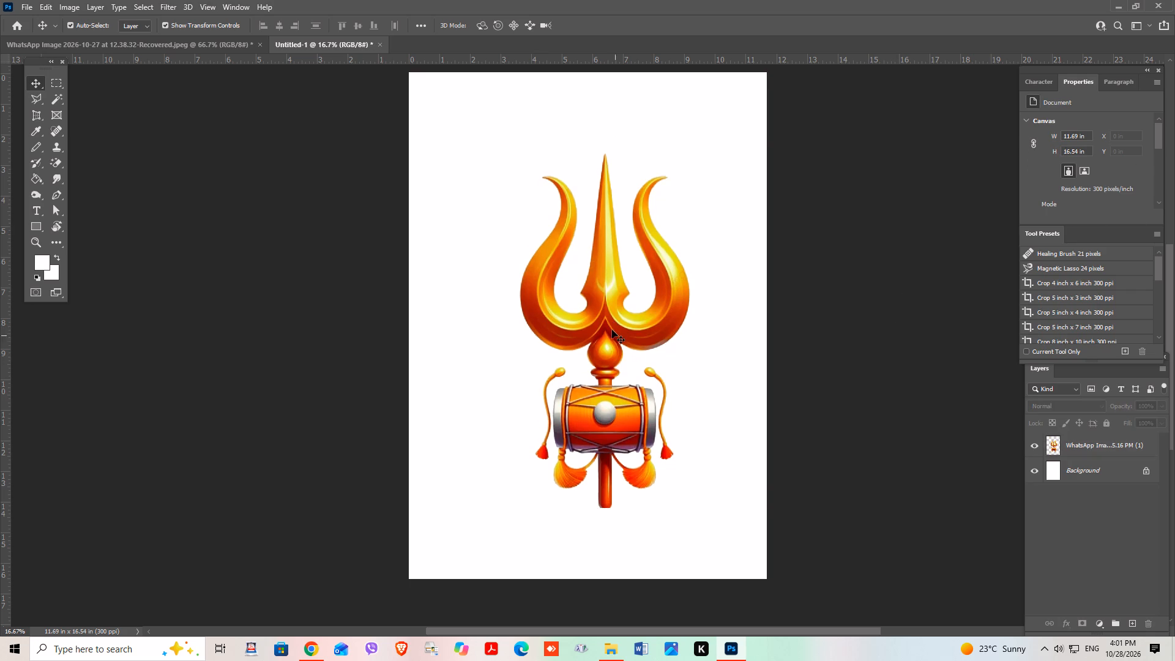
pyautogui.moveTo(611, 328); pyautogui.dragTo(581, 308)
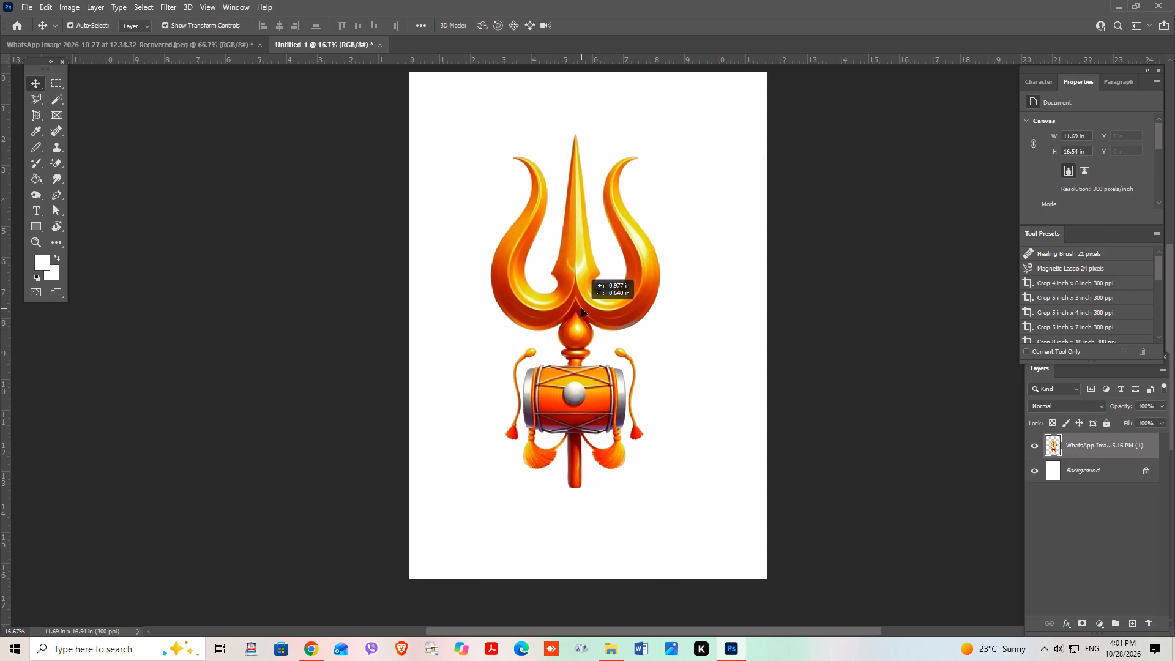
pyautogui.moveTo(581, 308); pyautogui.dragTo(583, 308)
pyautogui.click(865, 337)
pyautogui.scroll(4, 864, 338)
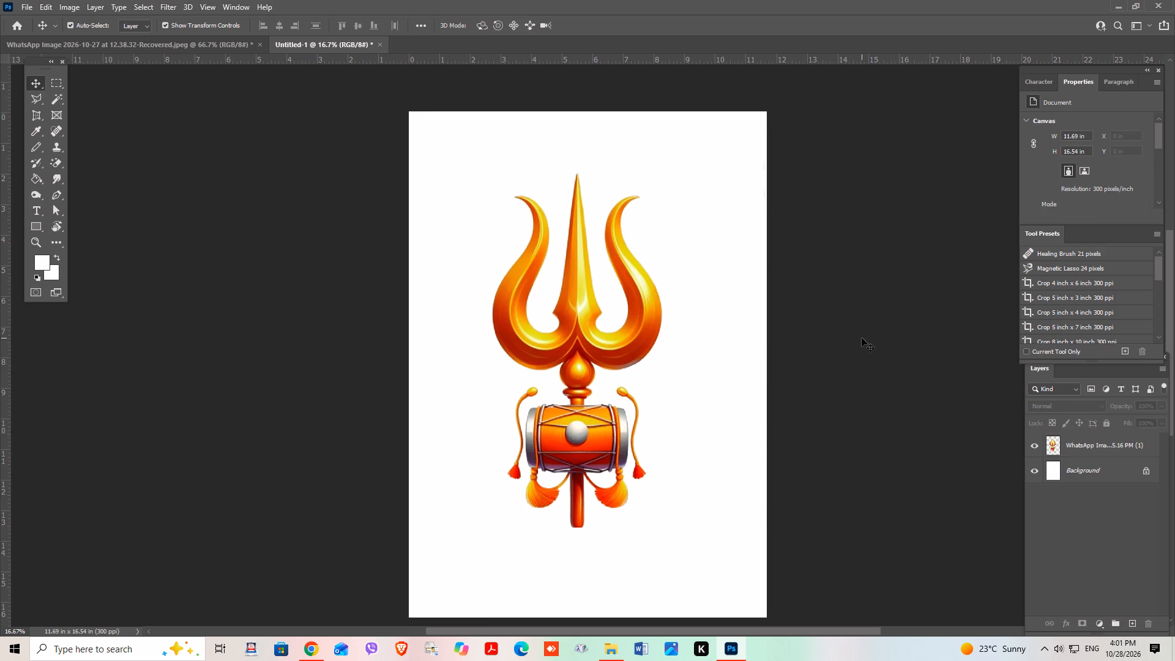
# Start printing the trident page and choose the Kyocera TASKalfa 2020 GX as the printer.
pyautogui.hotkey('ctrl', 'p')
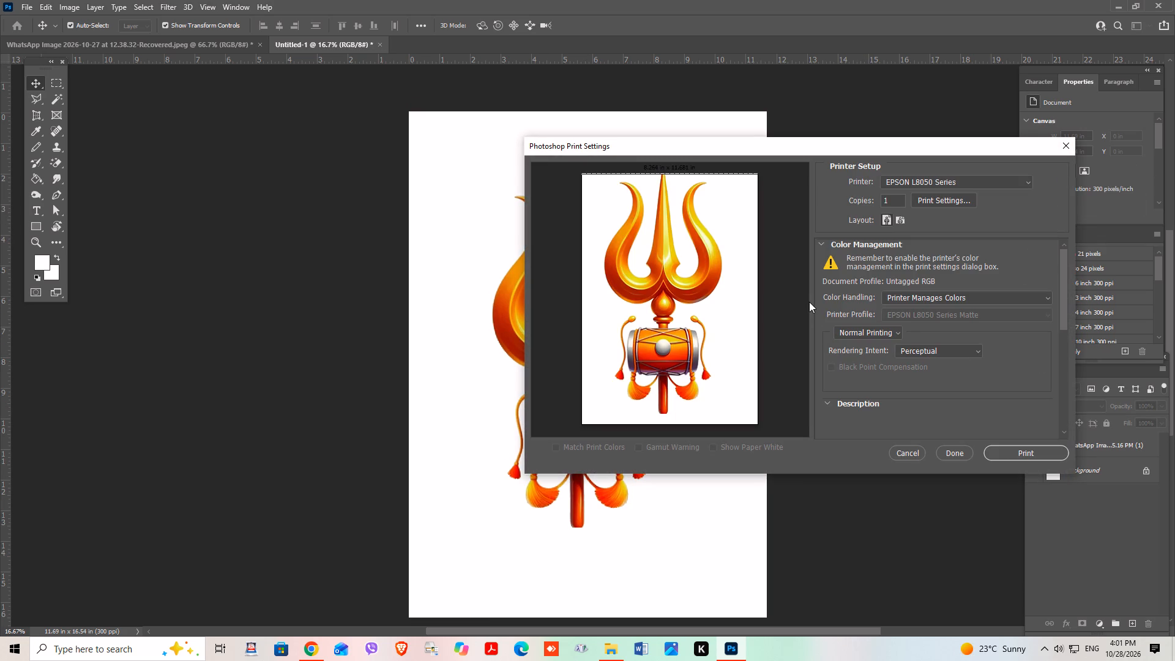
pyautogui.click(945, 178)
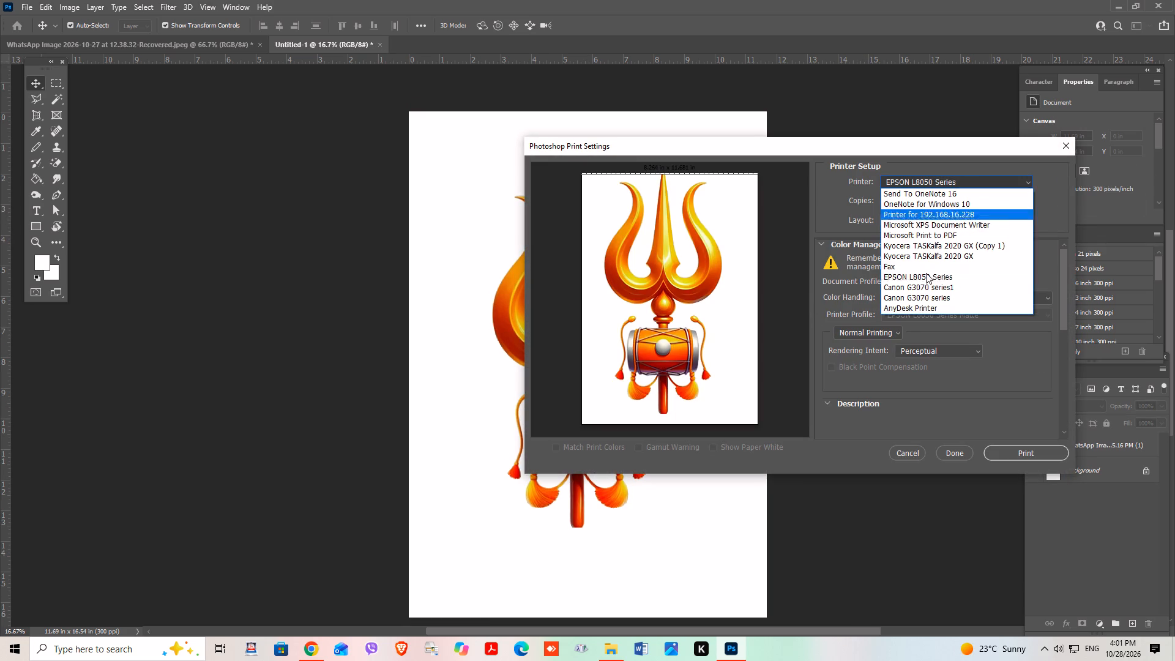
pyautogui.click(926, 252)
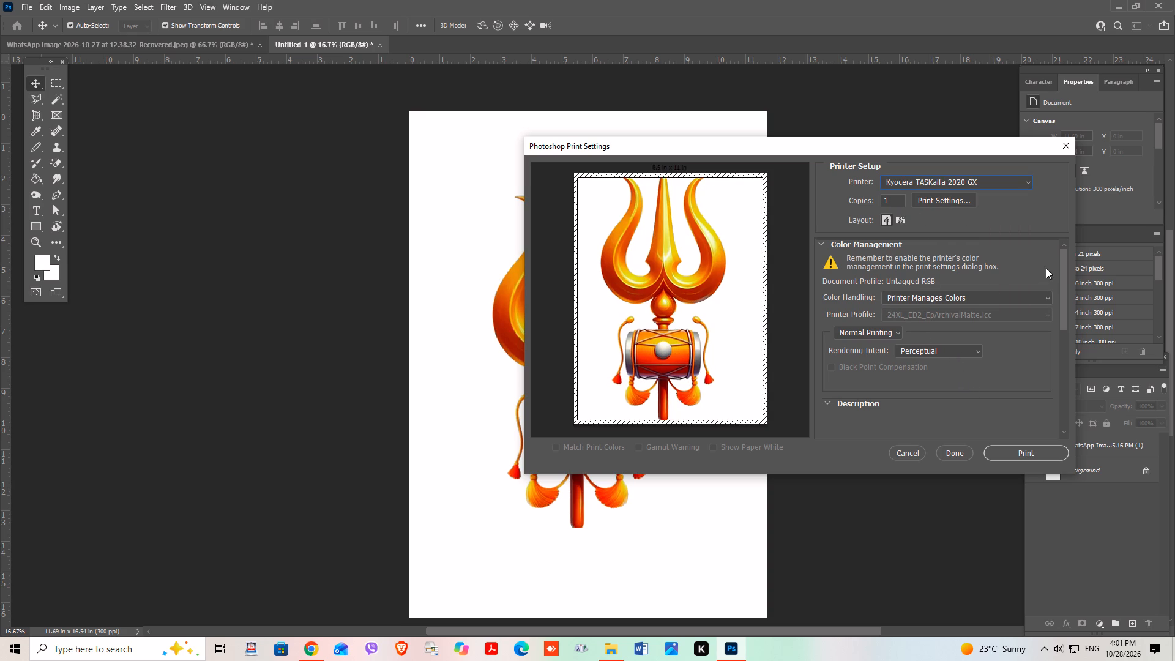
# Configure the Kyocera printer for A3, using A3 as both the page size and the print size.
pyautogui.click(928, 196)
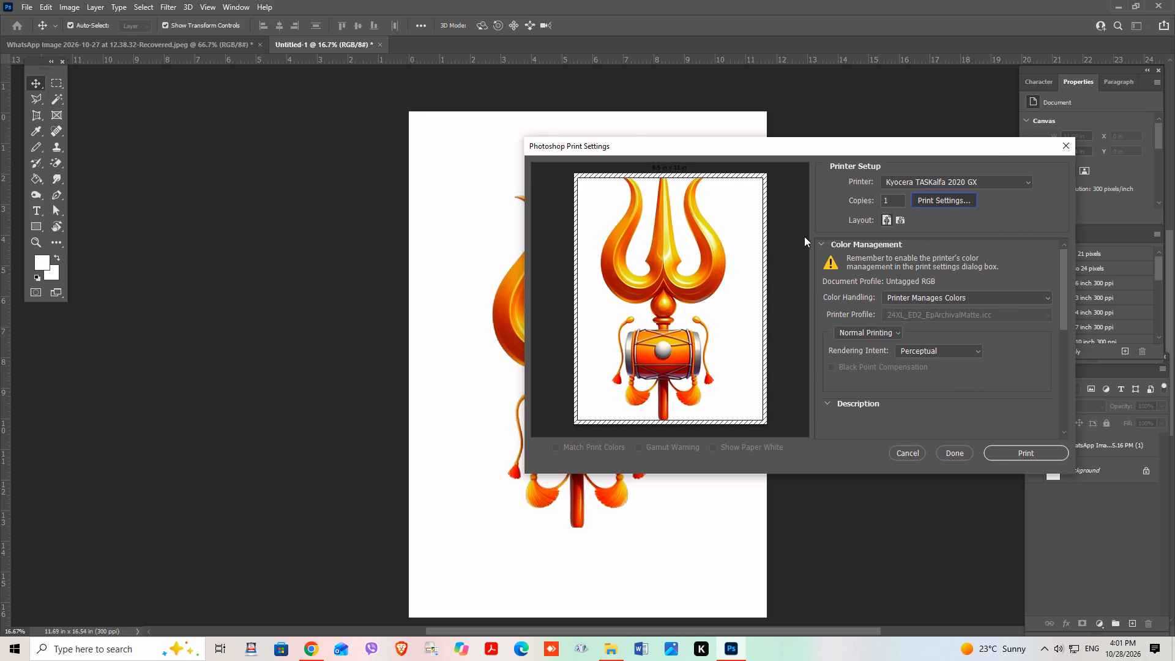
pyautogui.click(607, 196)
pyautogui.click(719, 176)
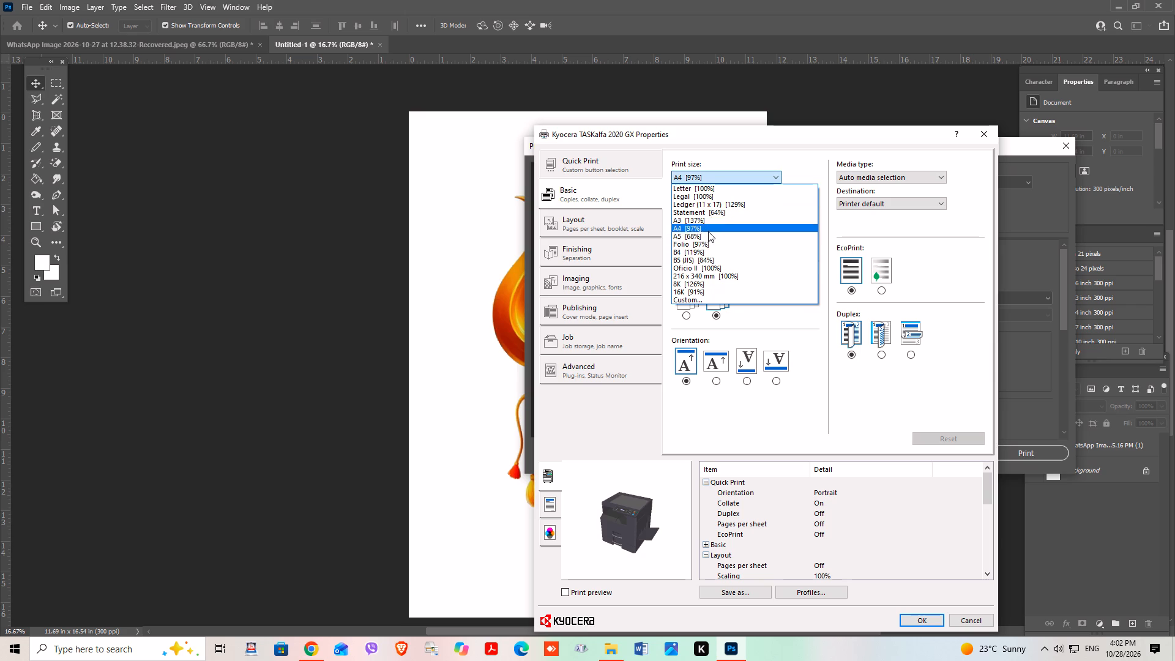
pyautogui.click(699, 300)
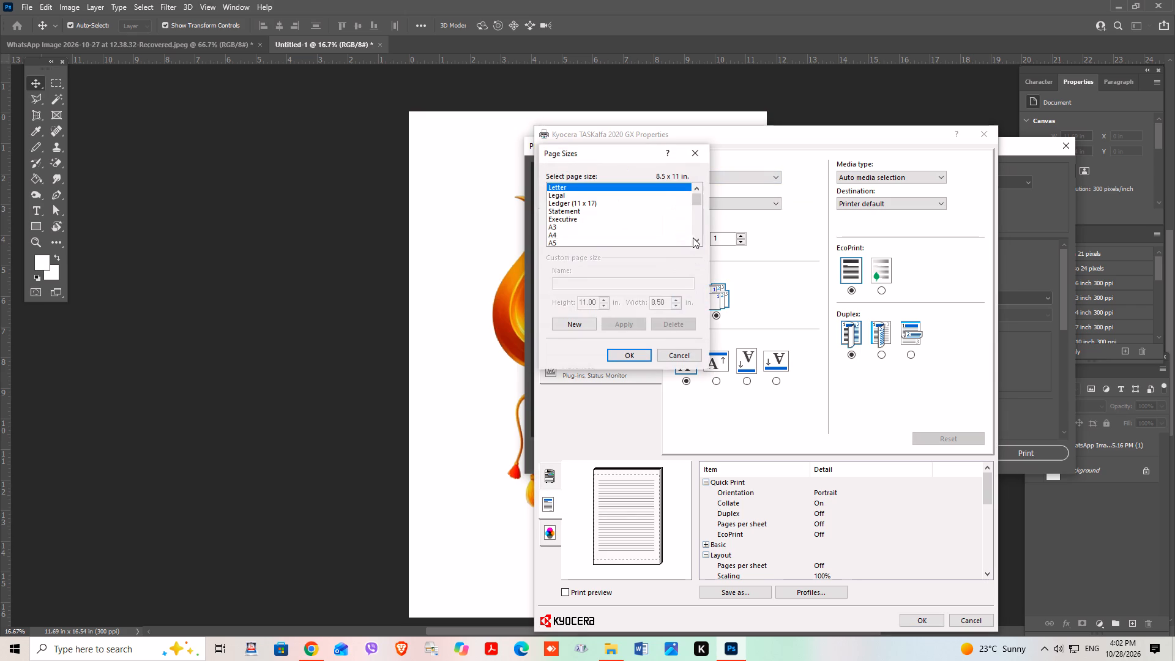
pyautogui.click(551, 224)
pyautogui.click(636, 356)
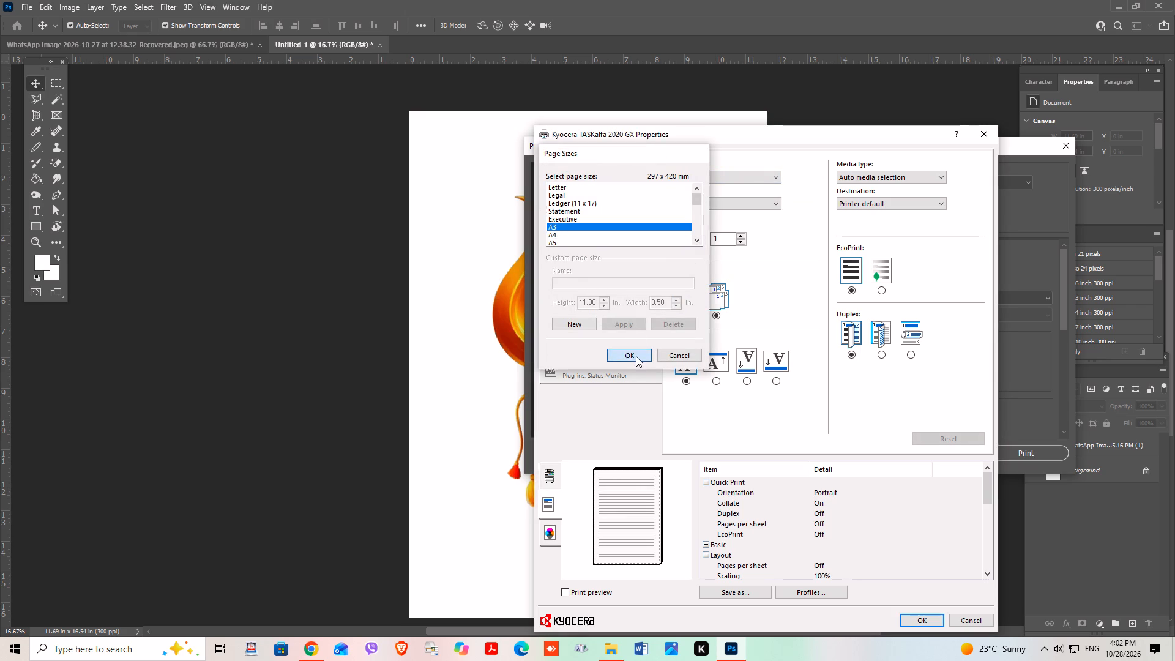
pyautogui.click(749, 179)
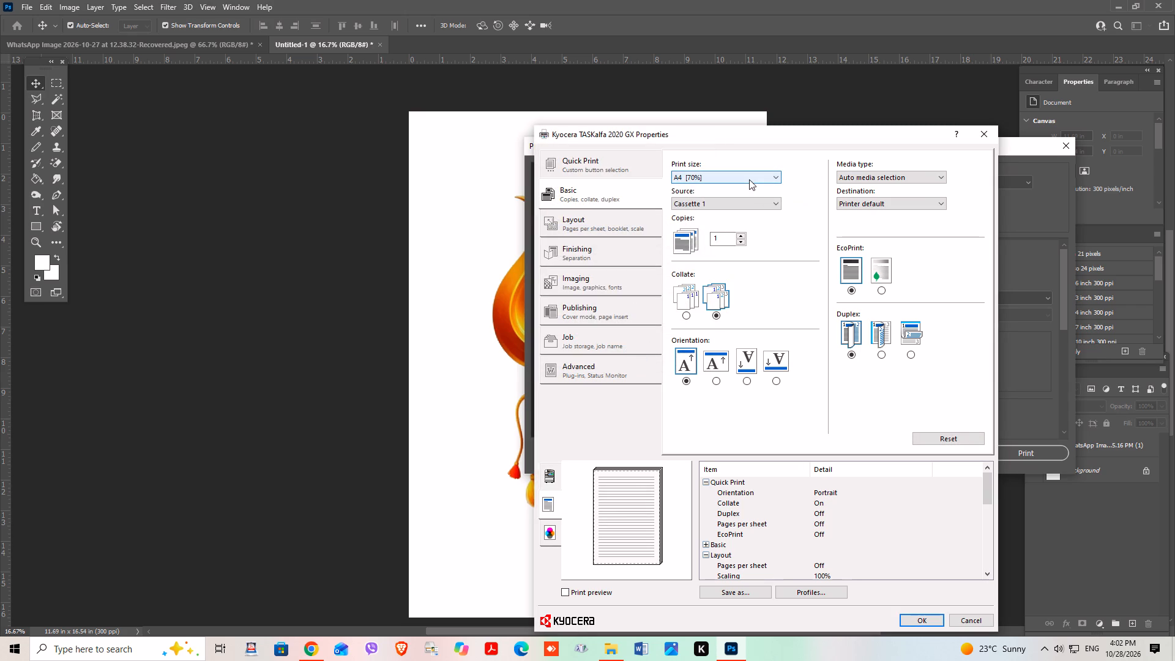
pyautogui.click(716, 219)
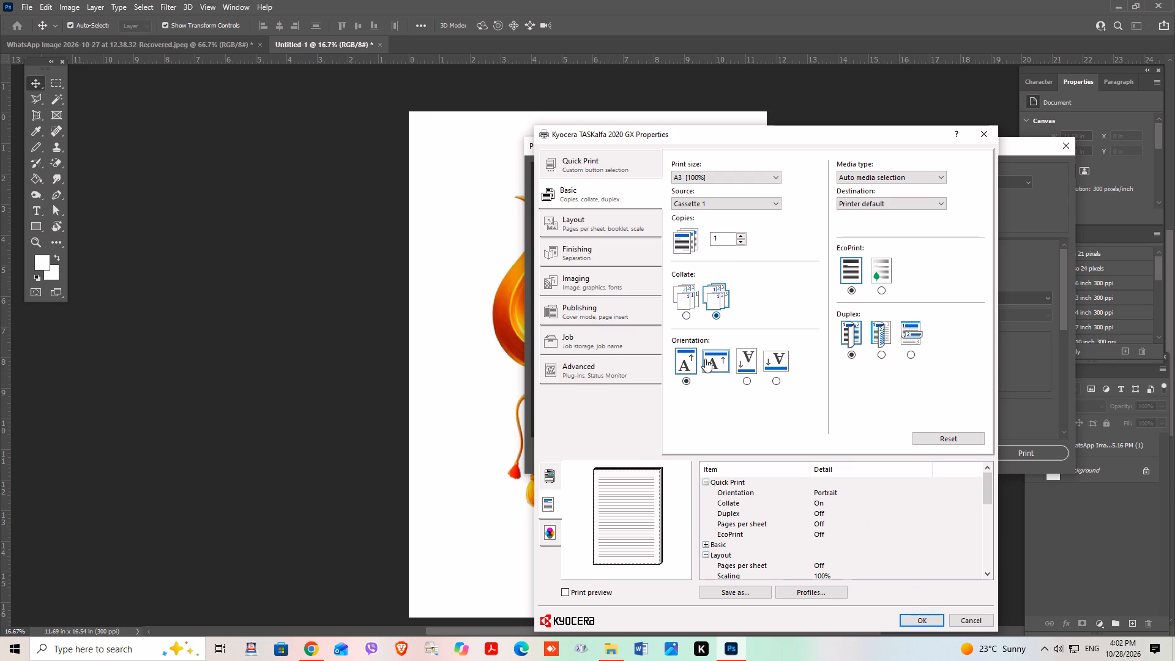
pyautogui.click(925, 622)
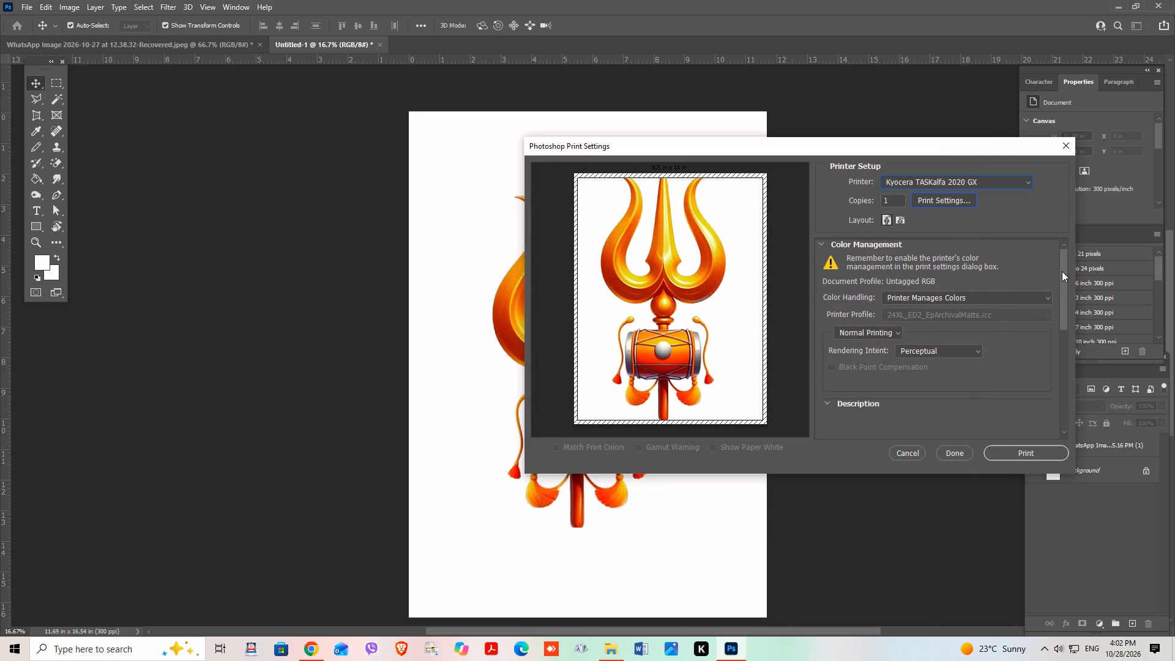
# Enable Scale to Fit Media for the trident page and send it to the printer.
pyautogui.moveTo(1062, 271); pyautogui.dragTo(1064, 321)
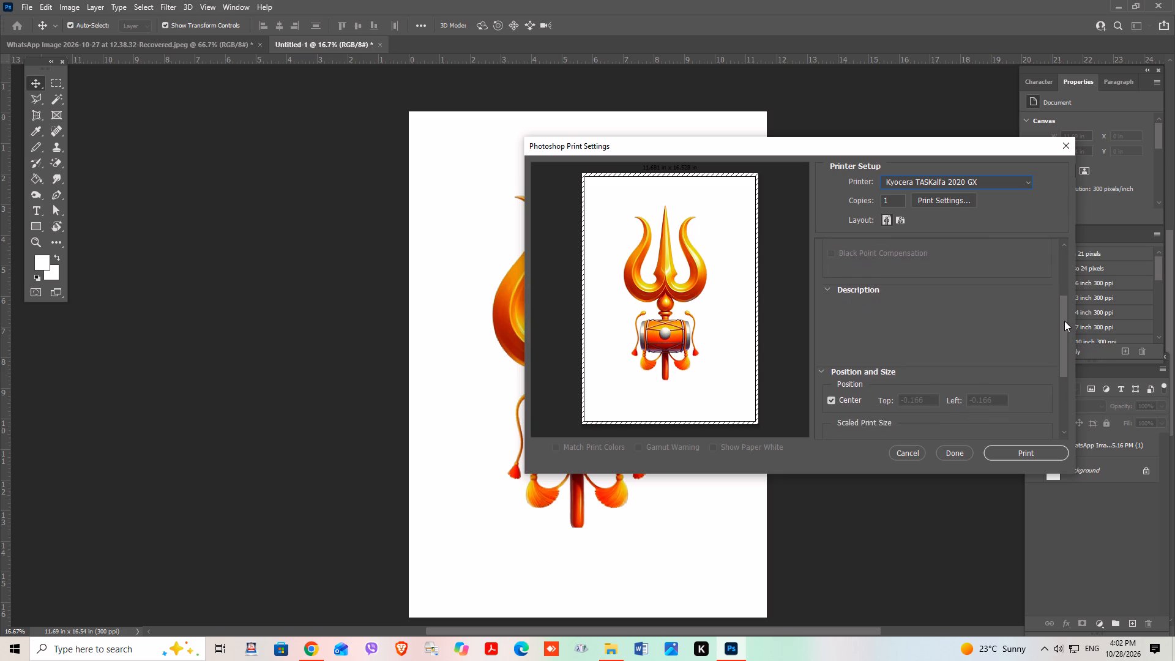
pyautogui.moveTo(1064, 321); pyautogui.dragTo(1065, 326)
pyautogui.scroll(-6, 930, 385)
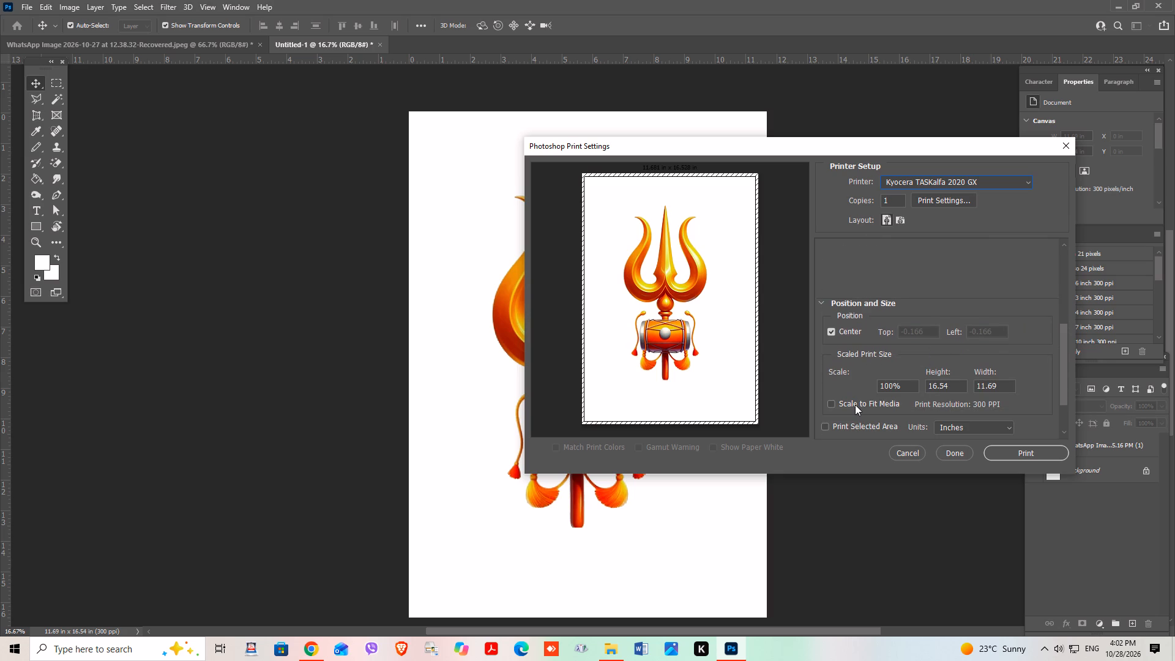
pyautogui.click(855, 405)
pyautogui.click(1010, 448)
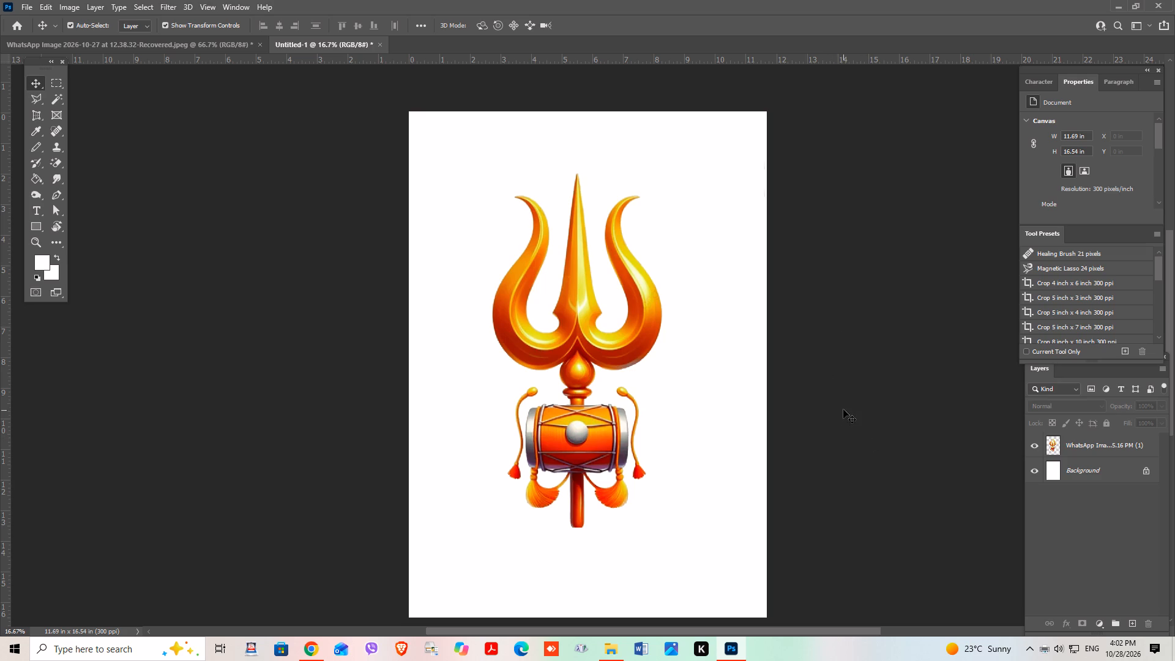
# Place the red wheel emblem picture, WhatsApp Image 2026-10-28 at 3.35.16 PM, from the Downloads folder onto the A3 page.
pyautogui.click(617, 659)
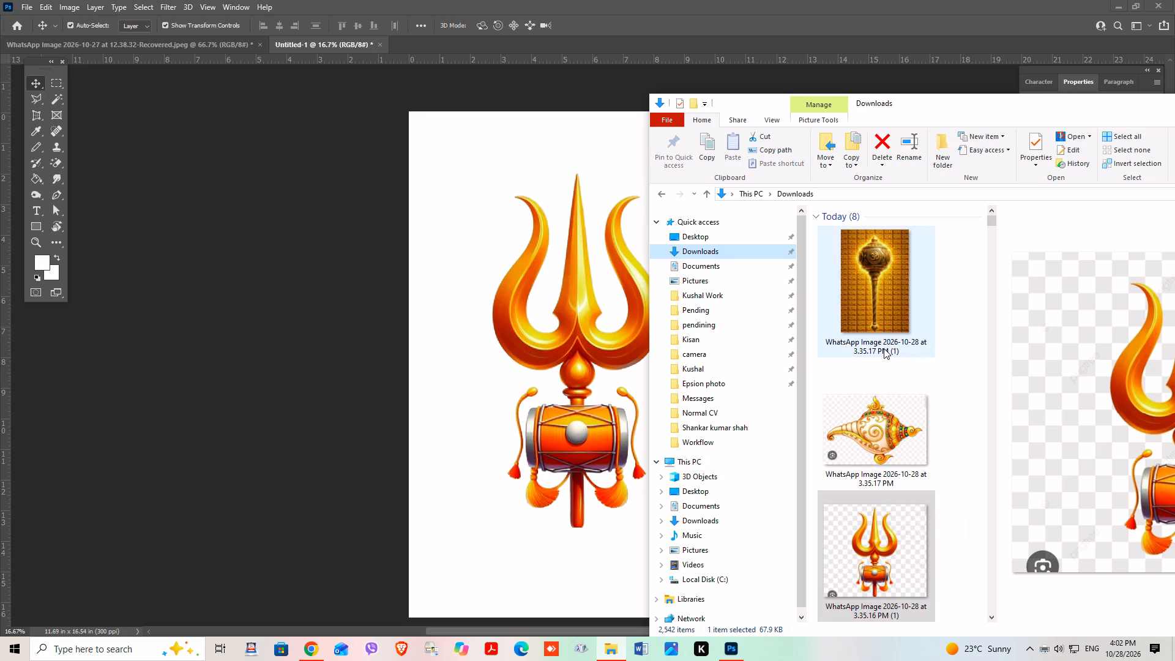
pyautogui.scroll(-3, 882, 353)
pyautogui.scroll(2, 882, 353)
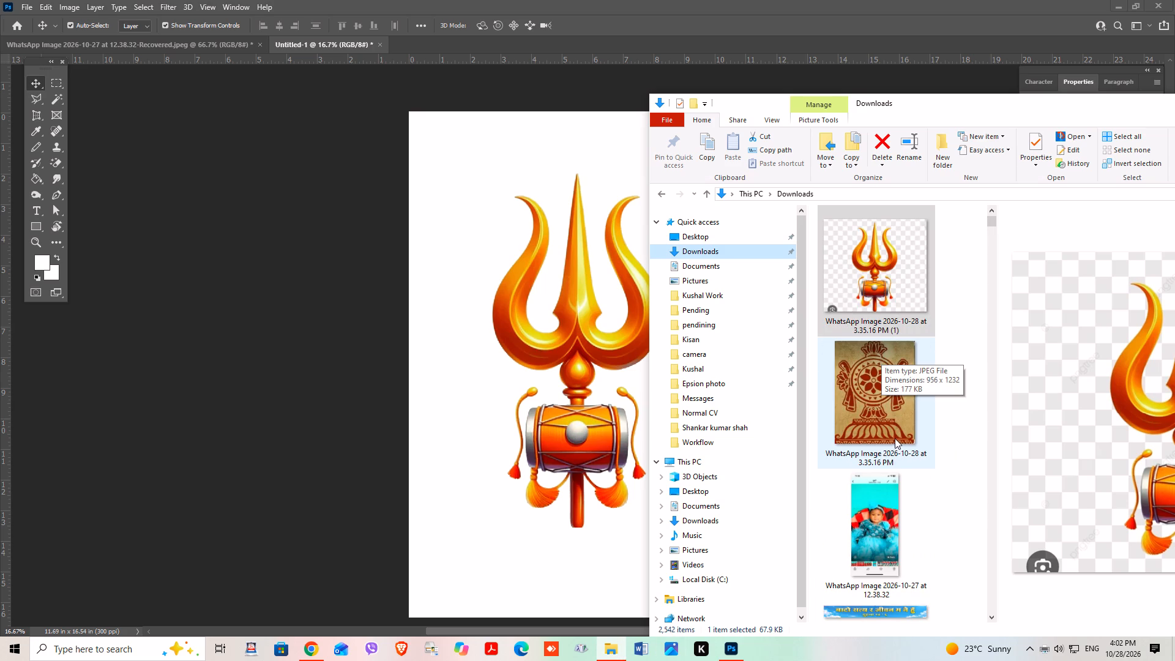
pyautogui.click(869, 390)
pyautogui.moveTo(881, 390); pyautogui.dragTo(767, 360)
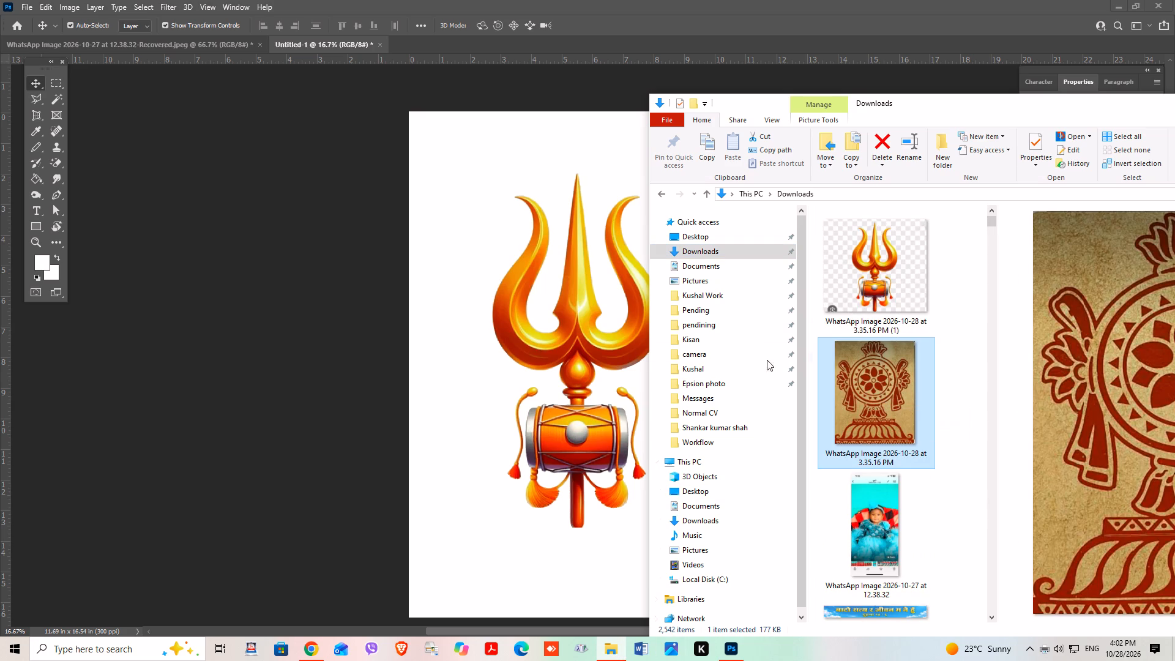
pyautogui.moveTo(767, 360); pyautogui.dragTo(554, 307)
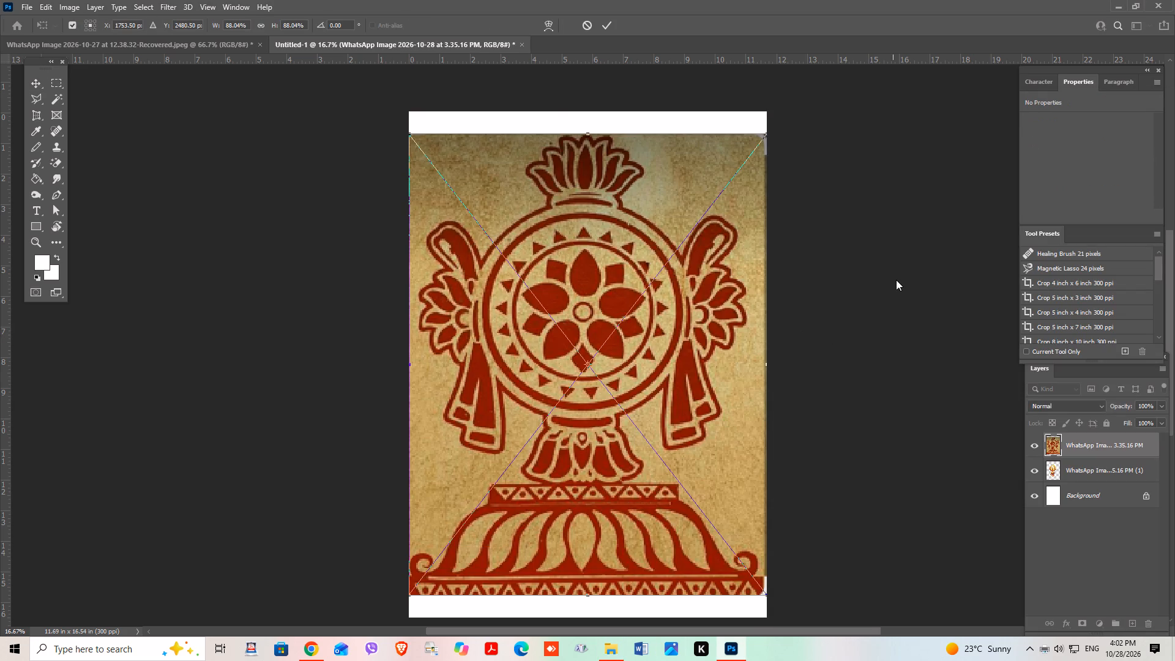
pyautogui.click(896, 280)
pyautogui.click(600, 317)
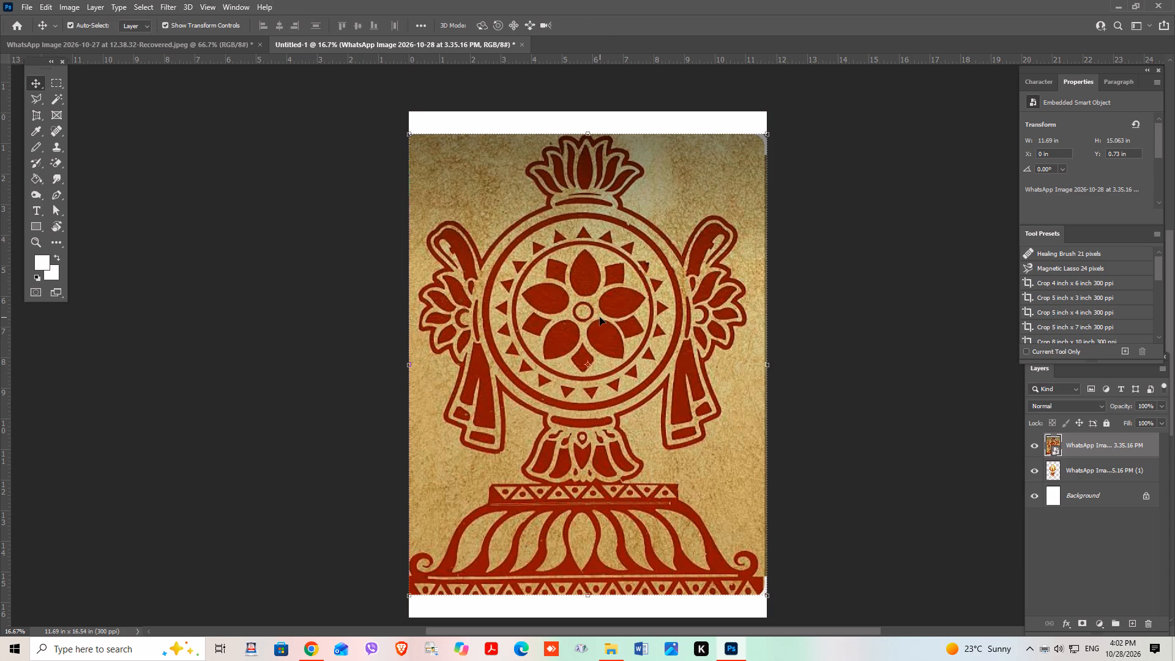
# Select the beige textured background all around the red wheel emblem with the Magic Wand, adding each unselected area.
pyautogui.click(616, 312)
pyautogui.scroll(-2, 616, 312)
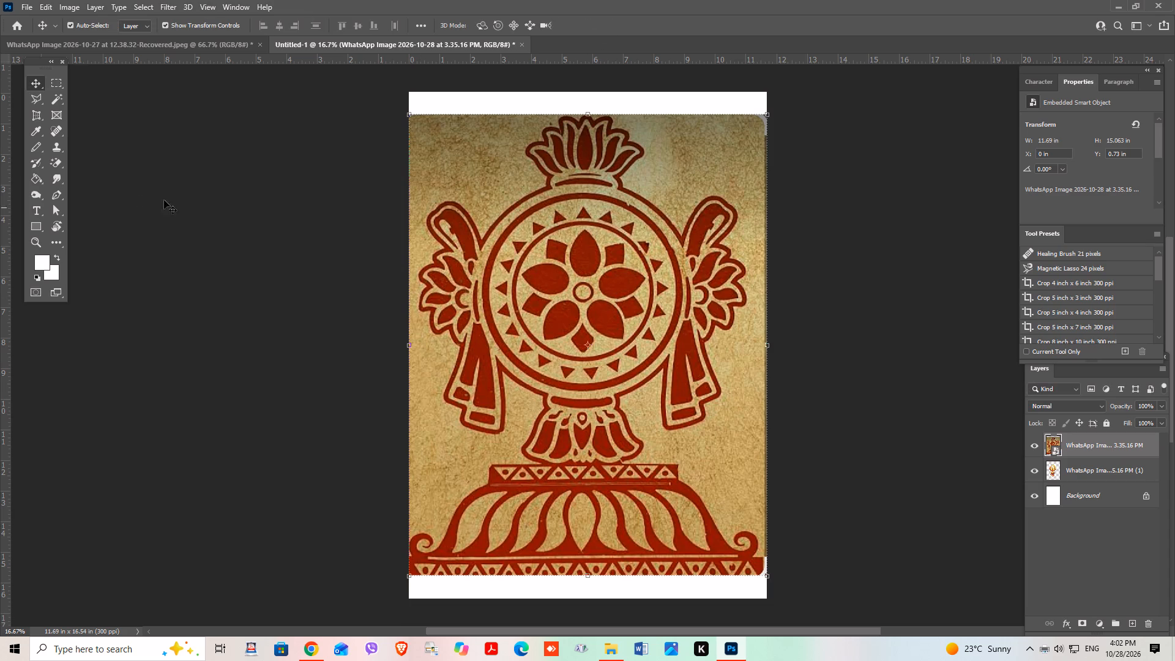
pyautogui.click(56, 161)
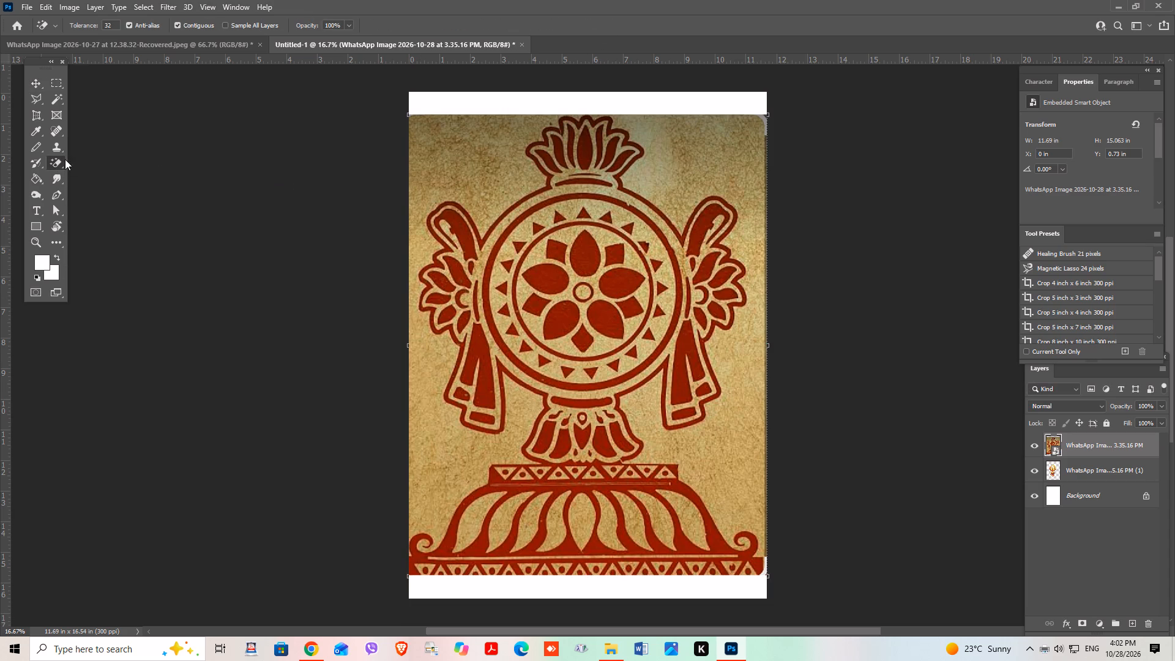
pyautogui.click(54, 98)
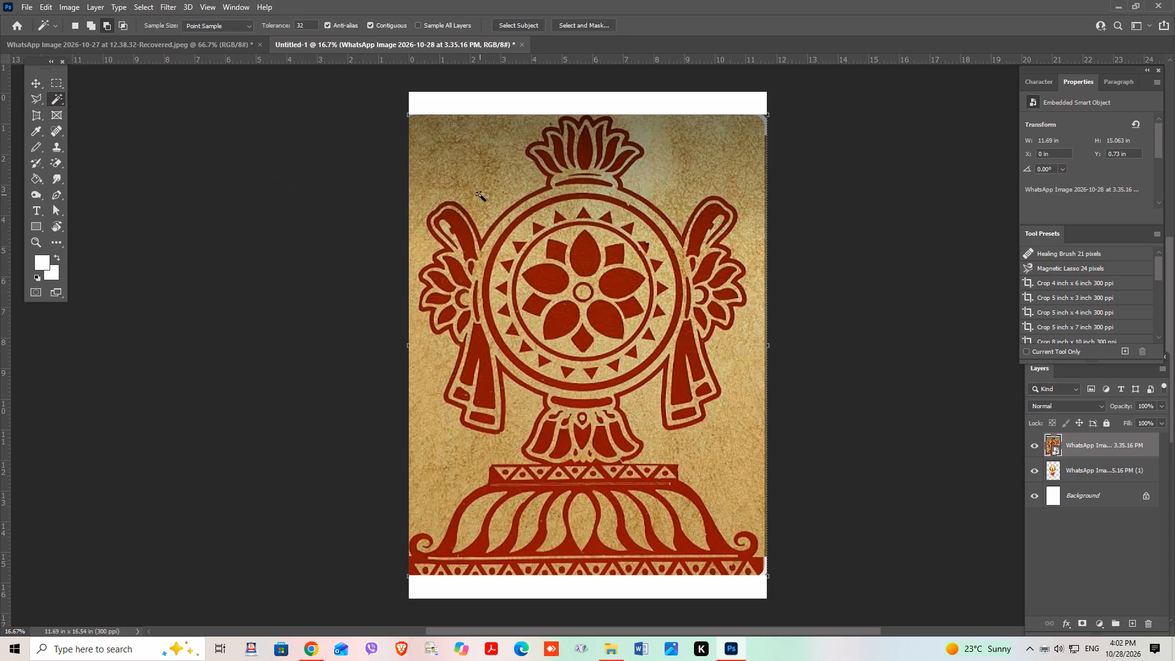
pyautogui.click(480, 195)
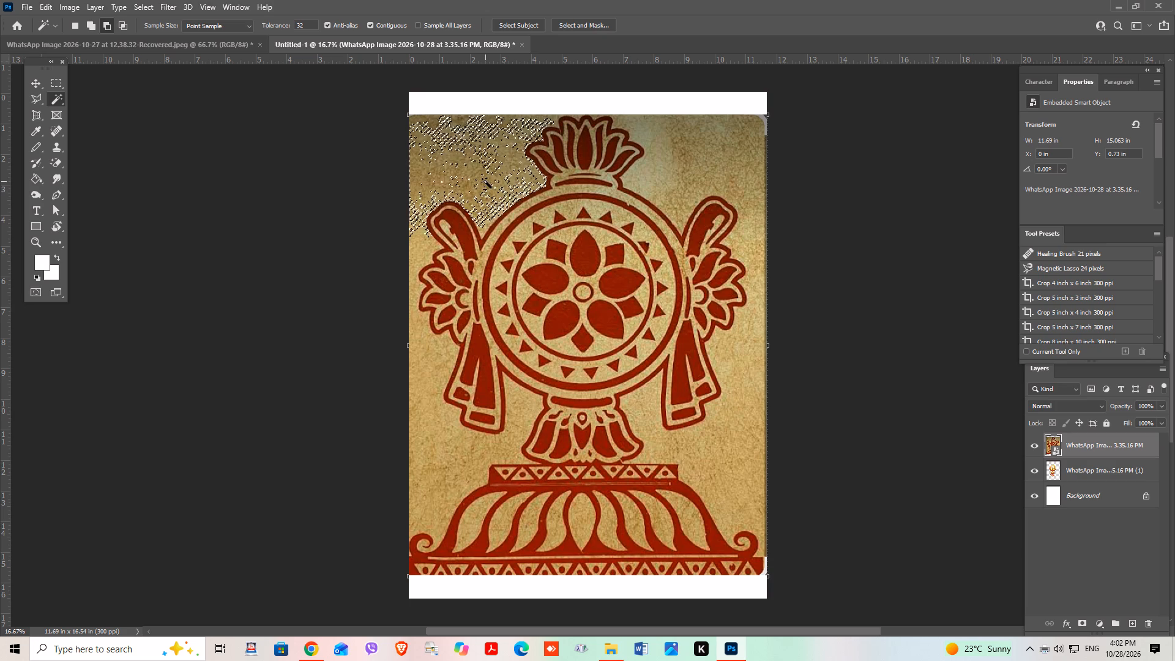
pyautogui.keyDown('shift'); pyautogui.click(485, 181); pyautogui.keyUp('shift')
pyautogui.keyDown('shift'); pyautogui.doubleClick(485, 181); pyautogui.keyUp('shift')
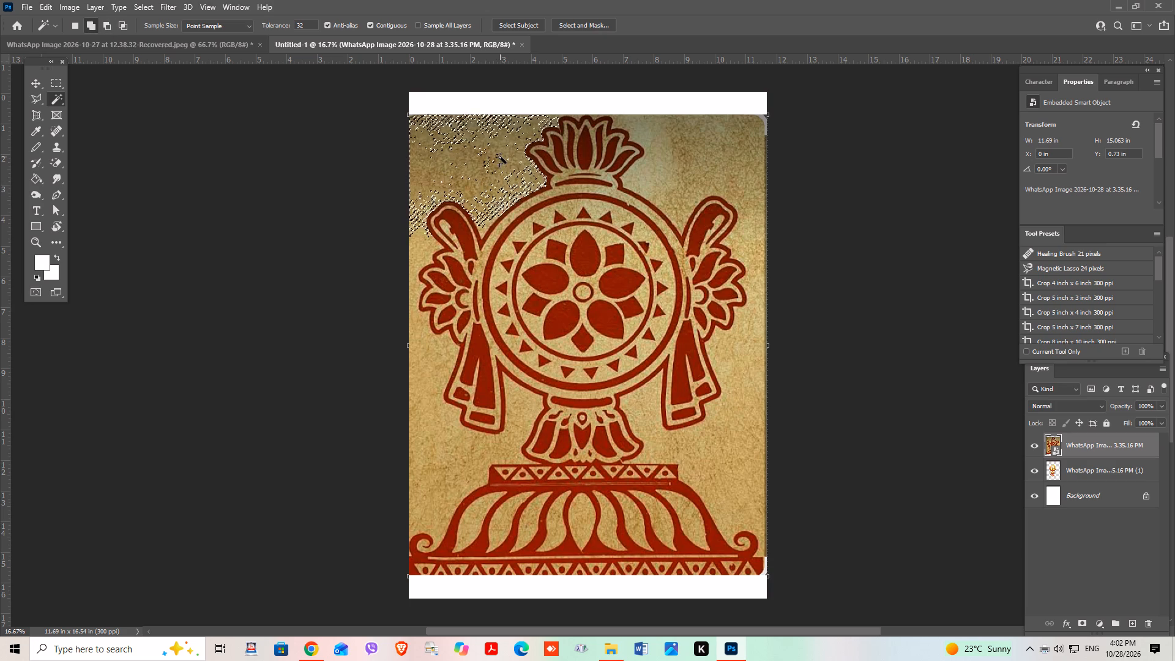
pyautogui.keyDown('shift'); pyautogui.tripleClick(500, 157); pyautogui.keyUp('shift')
pyautogui.keyDown('shift'); pyautogui.click(501, 156); pyautogui.keyUp('shift')
pyautogui.keyDown('shift'); pyautogui.click(693, 162); pyautogui.keyUp('shift')
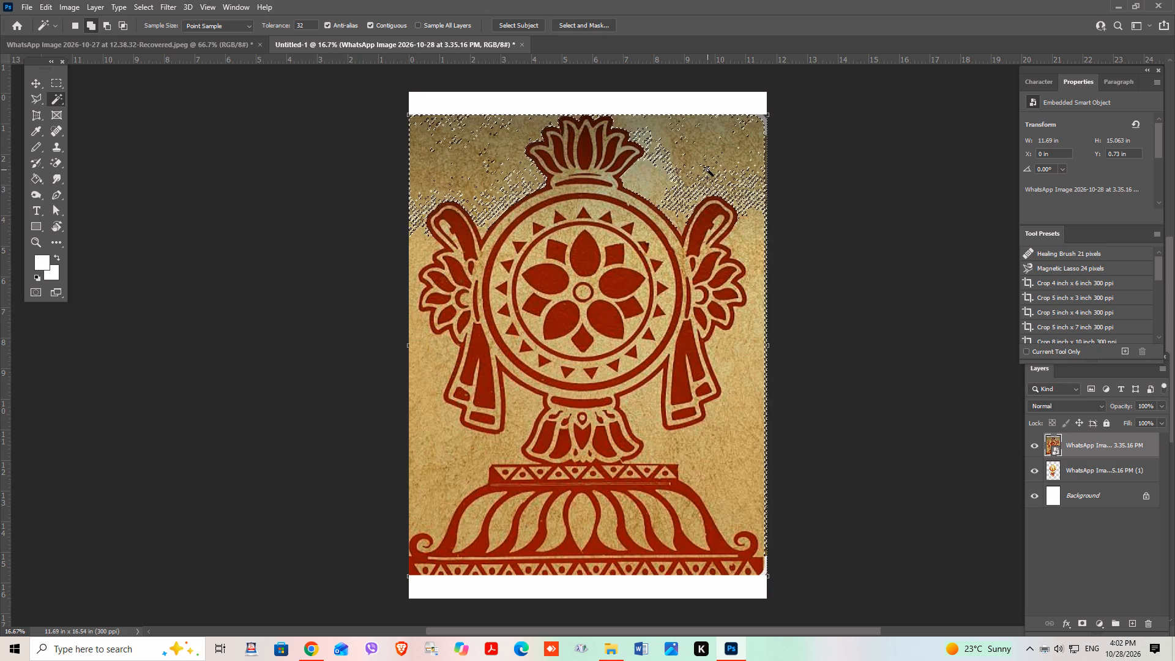
pyautogui.keyDown('shift'); pyautogui.click(726, 449); pyautogui.keyUp('shift')
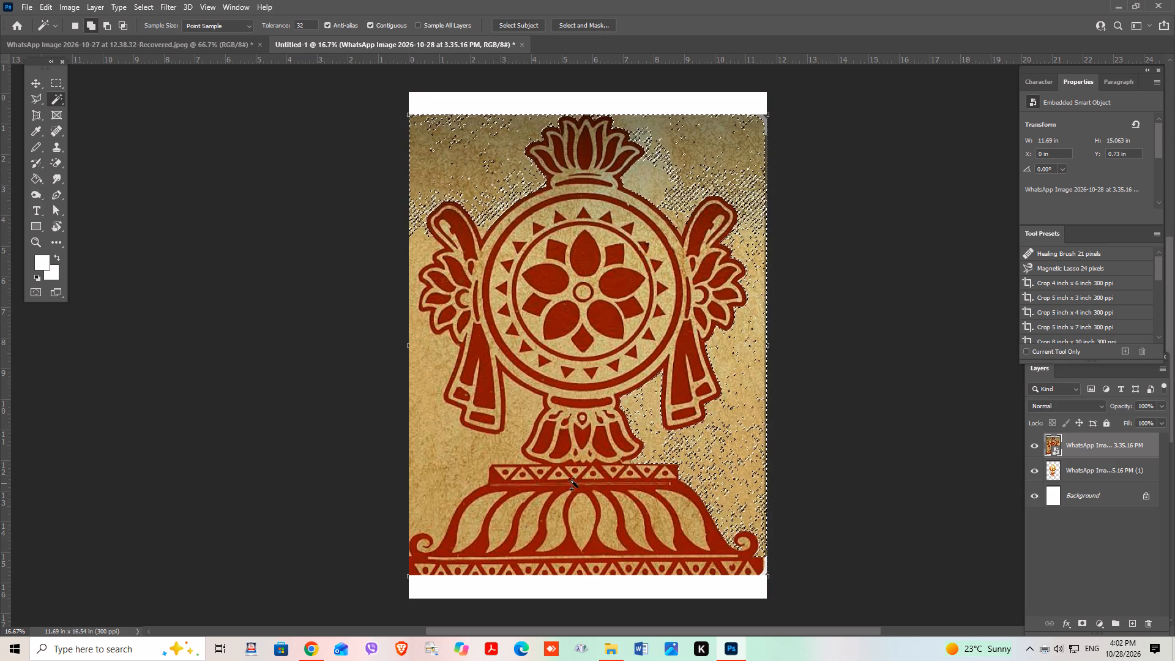
pyautogui.keyDown('shift'); pyautogui.click(524, 402); pyautogui.keyUp('shift')
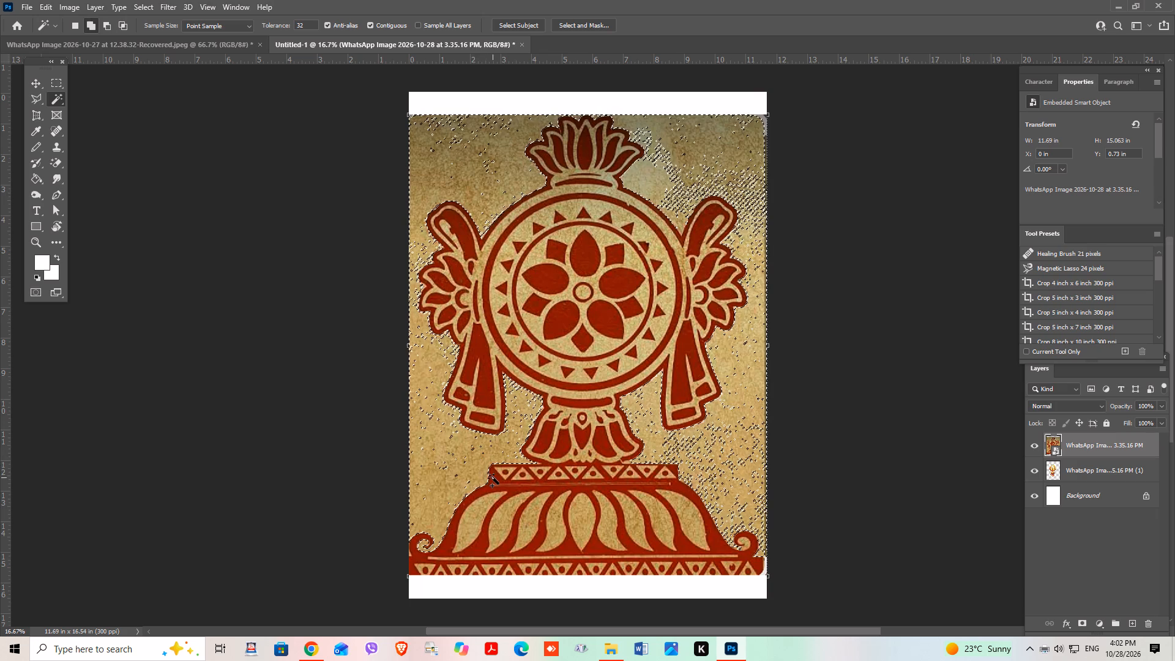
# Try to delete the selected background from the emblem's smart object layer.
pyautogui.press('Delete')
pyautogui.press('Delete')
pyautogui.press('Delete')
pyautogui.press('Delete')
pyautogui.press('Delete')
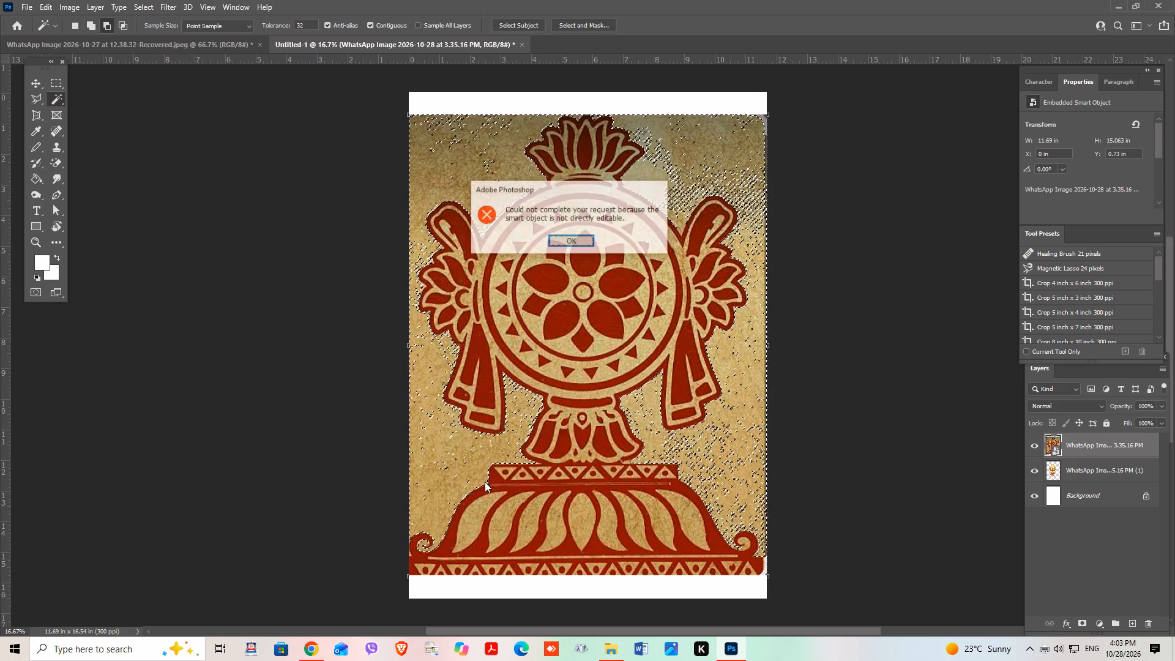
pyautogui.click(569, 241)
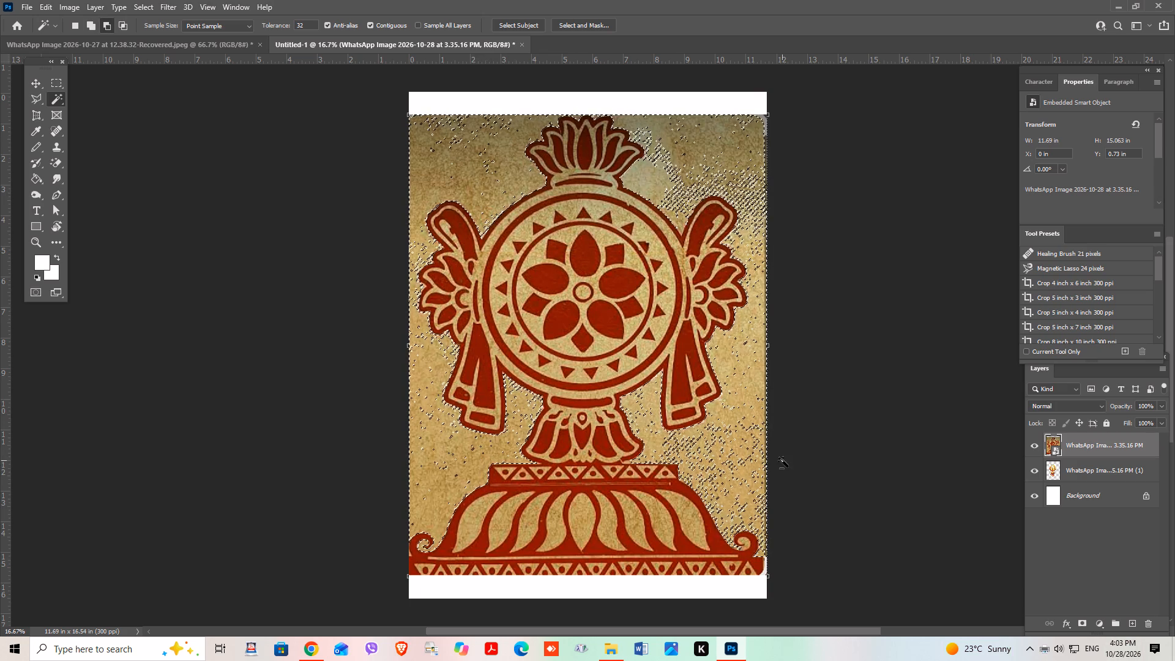
# Convert the emblem's smart object to layers, retaining its transforms, and delete the selected background, leaving nothing selected.
pyautogui.rightClick(1072, 447)
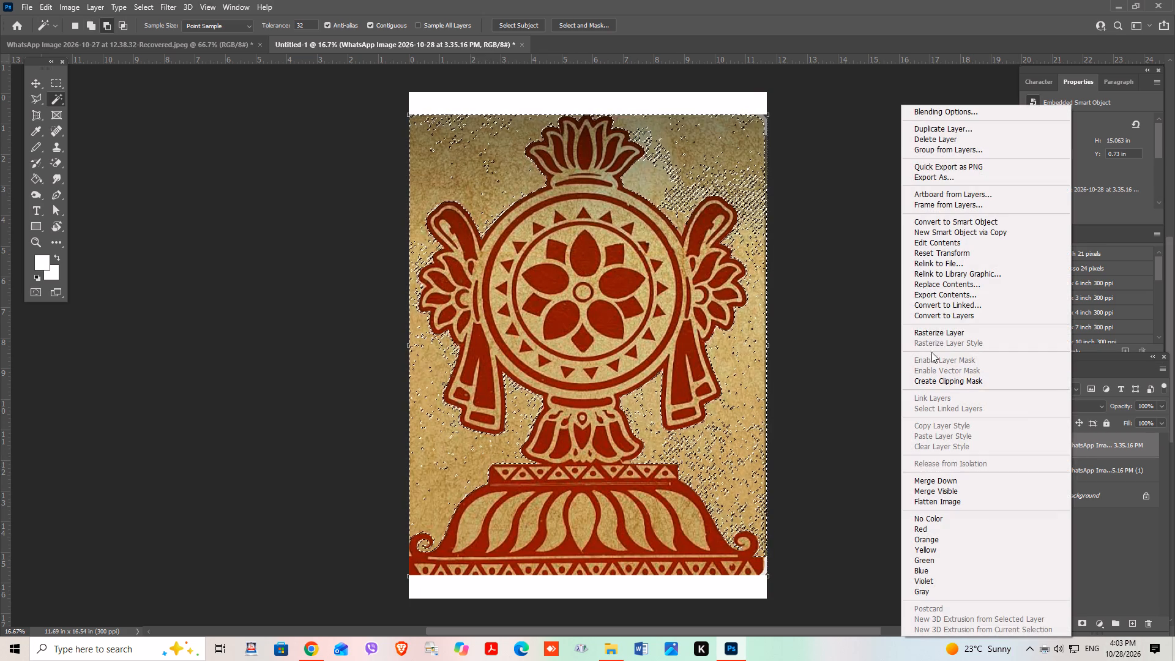
pyautogui.click(930, 312)
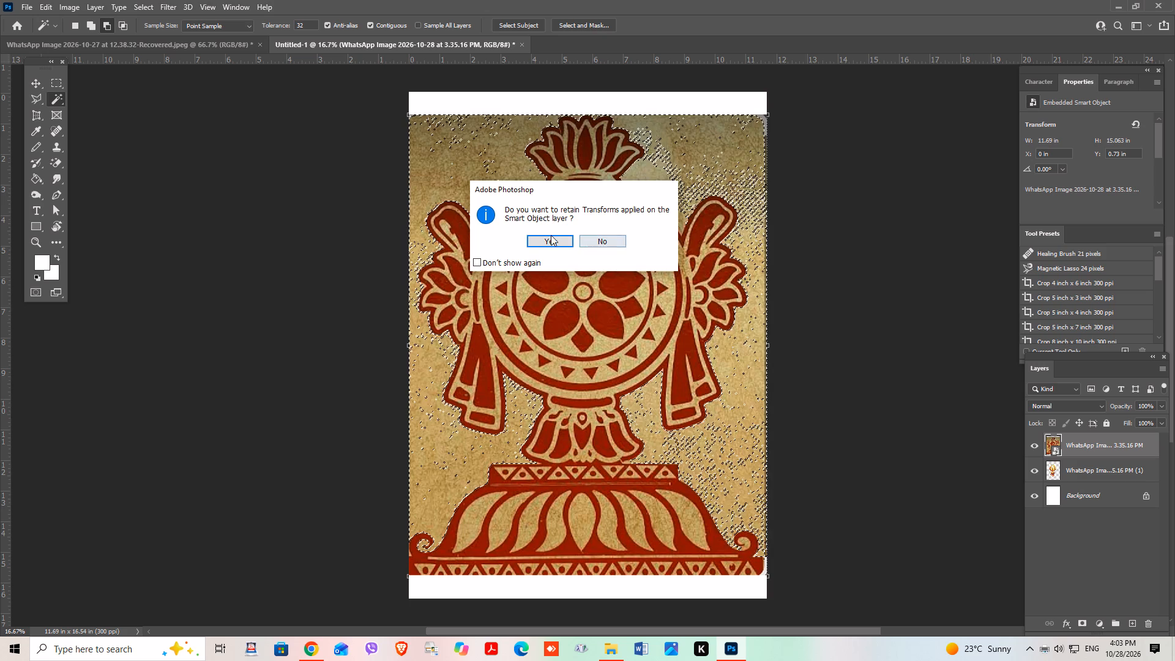
pyautogui.click(550, 242)
pyautogui.press('Delete')
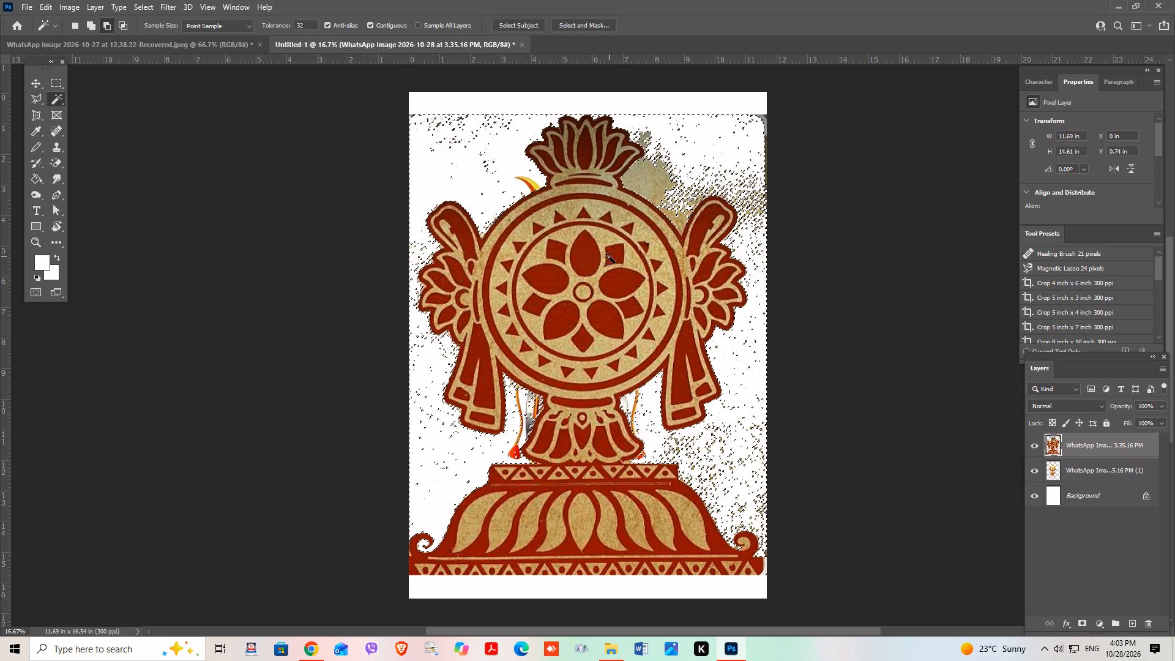
pyautogui.hotkey('ctrl', 'd')
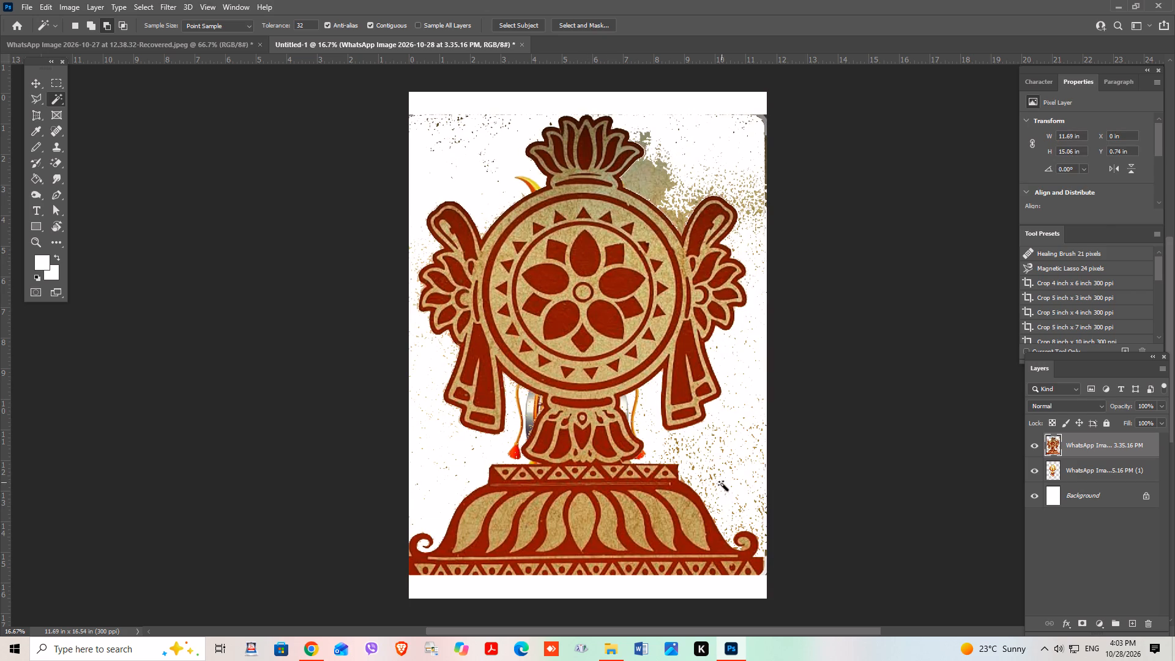
# Delete the leftover beige patch beside the emblem's top lotus using the Magic Wand, and clear the selection.
pyautogui.scroll(-3, 723, 487)
pyautogui.scroll(-2, 709, 559)
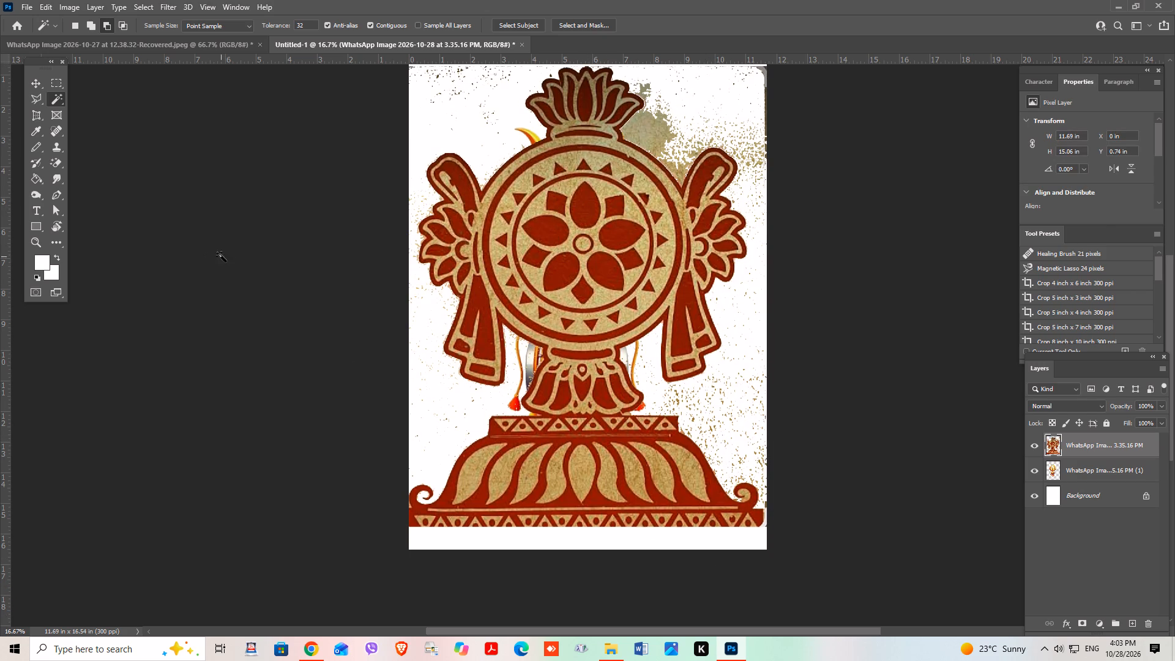
pyautogui.click(658, 135)
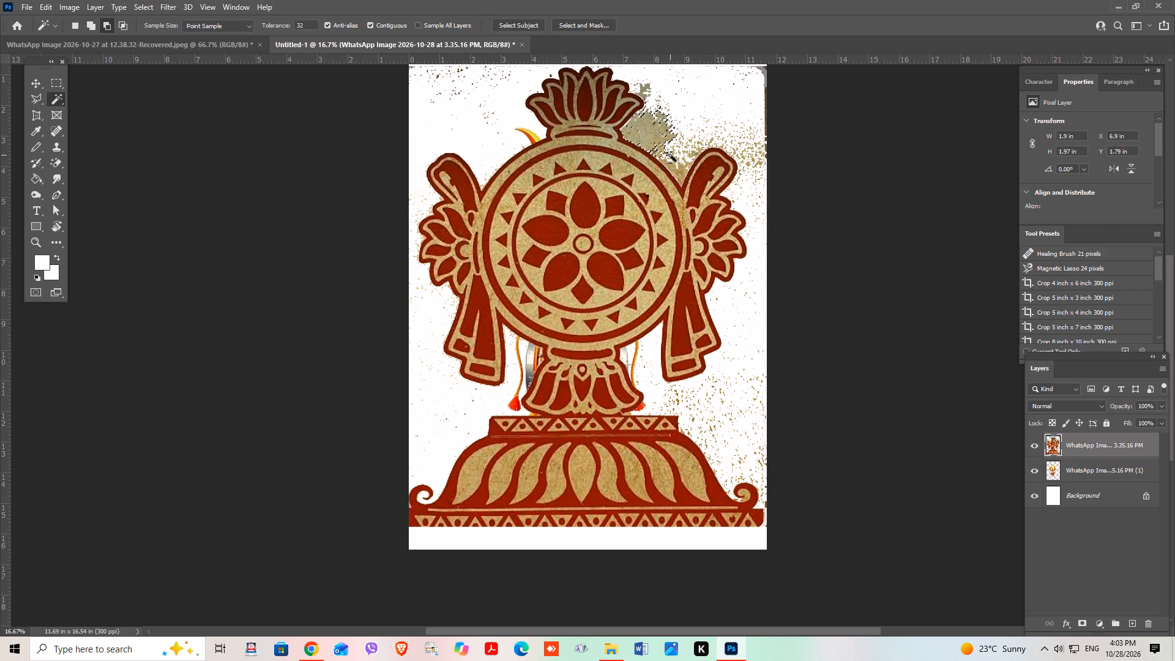
pyautogui.press('Delete')
pyautogui.hotkey('ctrl', 'd')
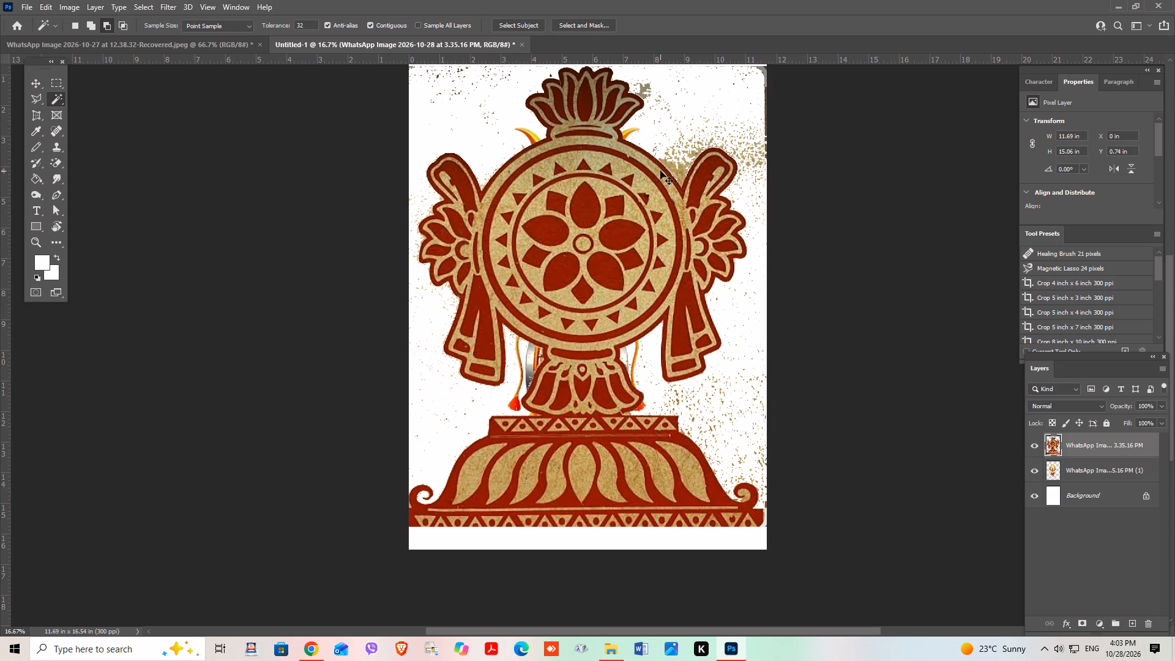
# Switch to the Object Selection tool and select the whole wheel emblem with Select Subject.
pyautogui.scroll(9, 591, 226)
pyautogui.scroll(2, 652, 211)
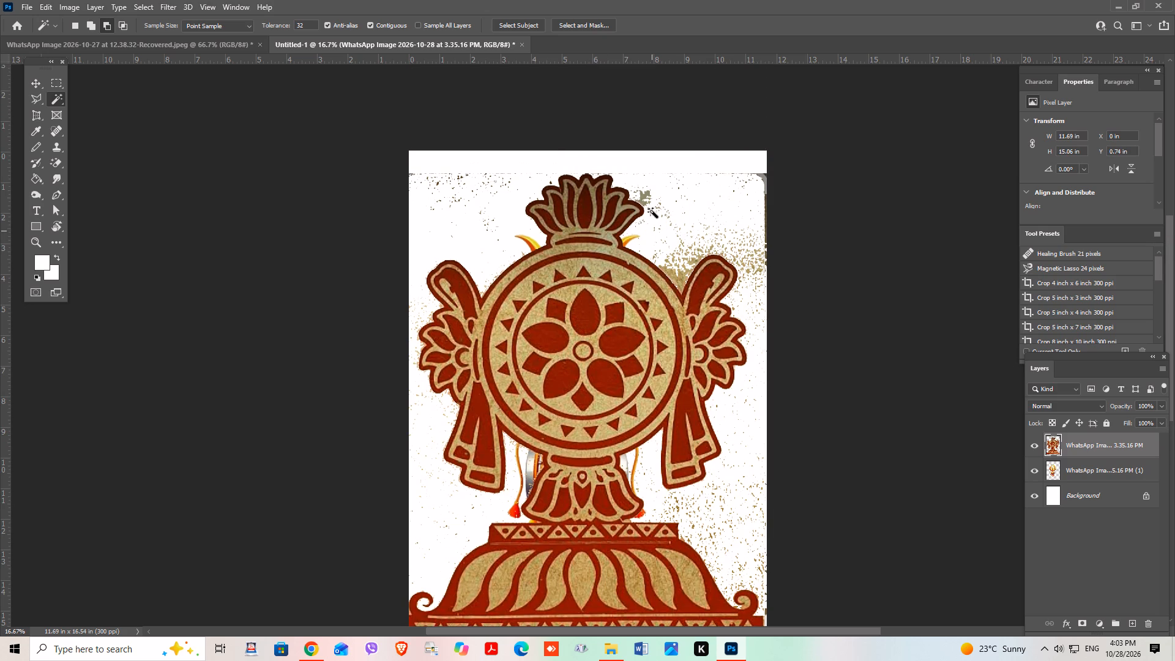
pyautogui.rightClick(61, 99)
pyautogui.click(98, 100)
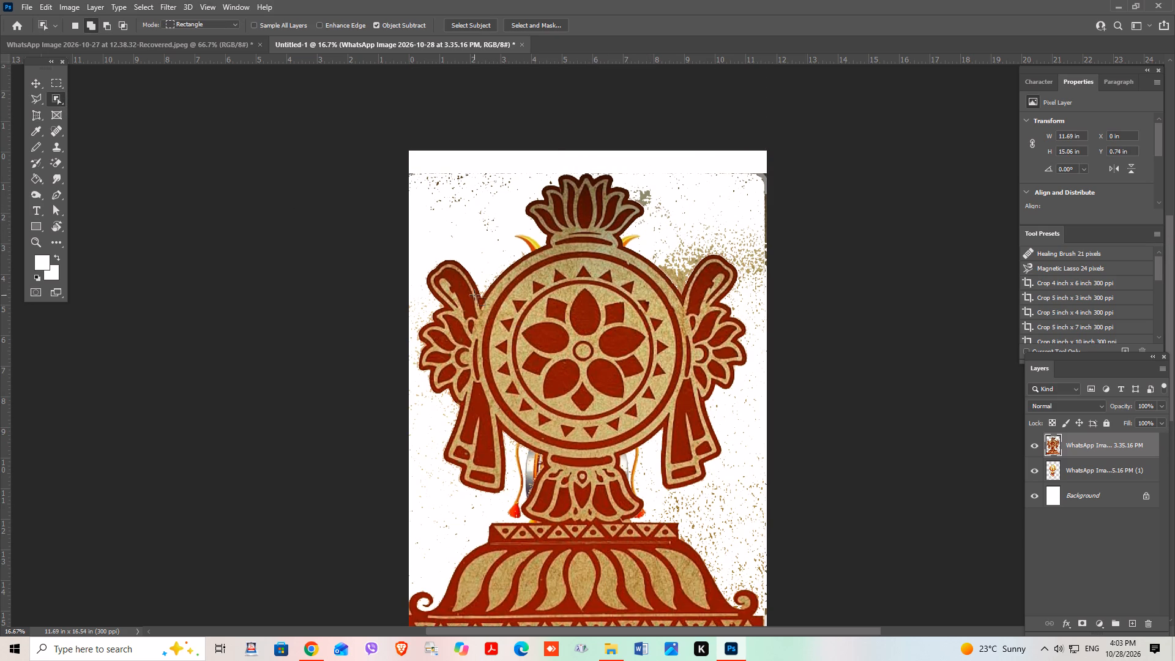
pyautogui.moveTo(475, 295); pyautogui.dragTo(666, 424)
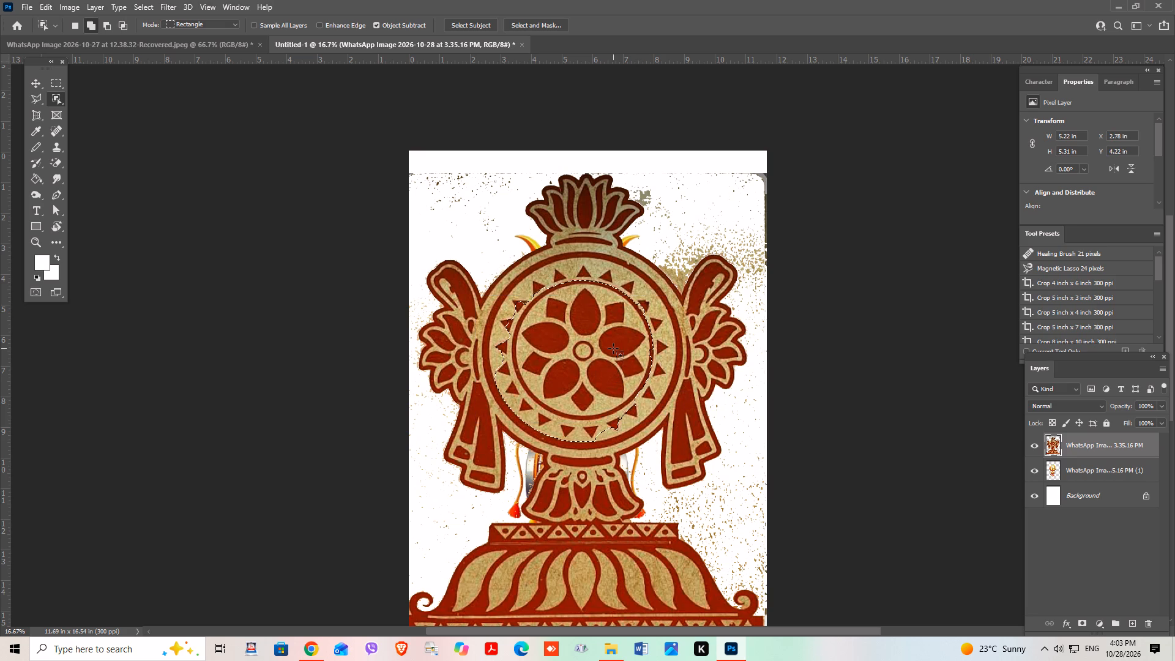
pyautogui.click(464, 20)
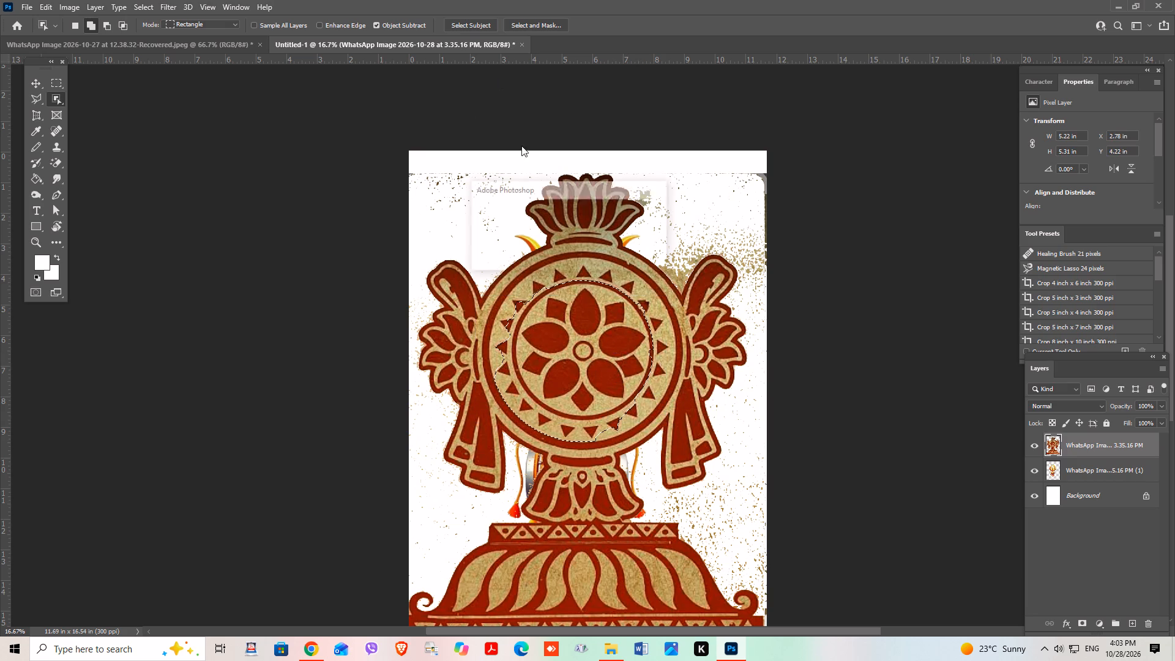
pyautogui.click(559, 241)
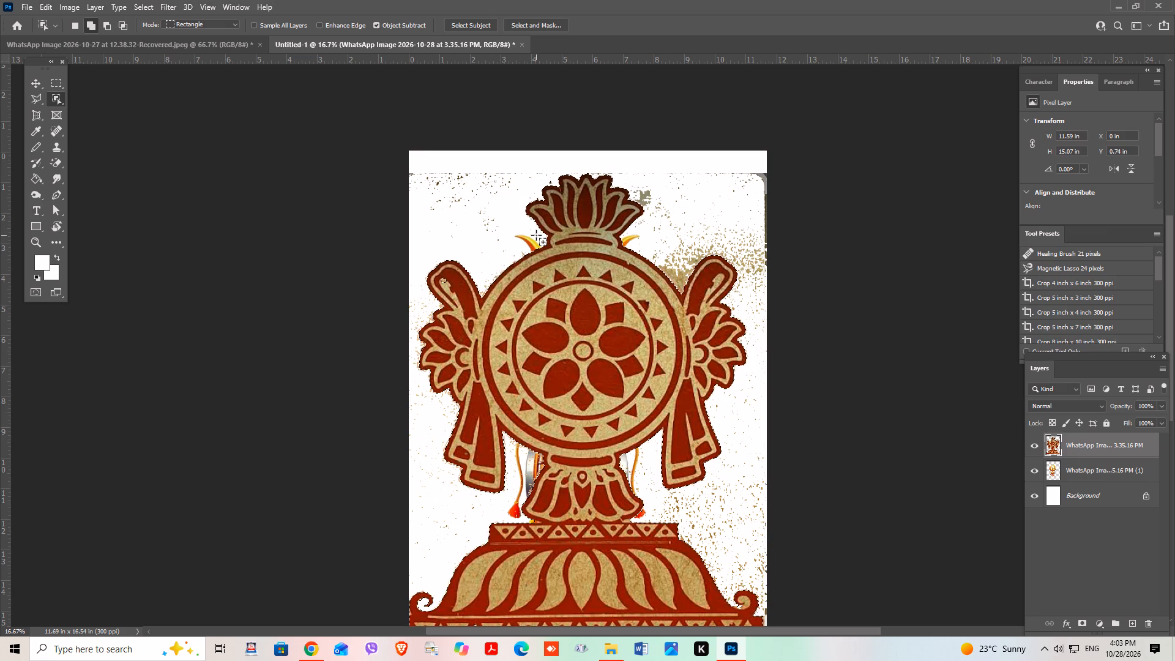
# Add the gaps on both sides of the lotus stem, between wheel and base, to the selection with the freehand Lasso.
pyautogui.scroll(-5, 600, 321)
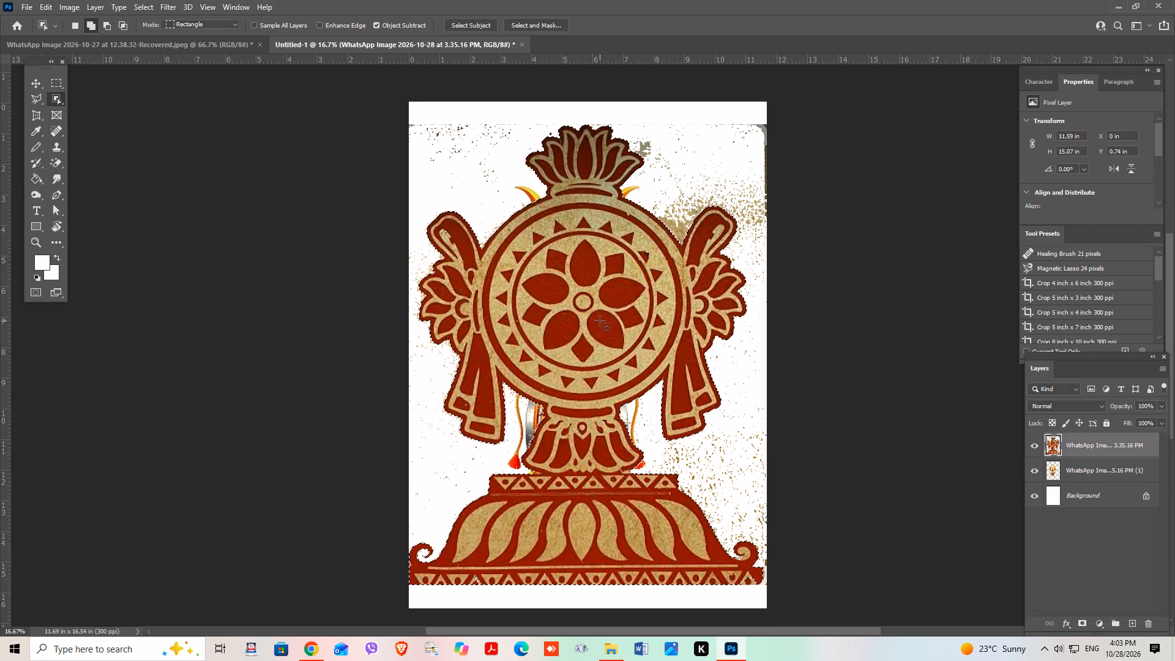
pyautogui.scroll(-4, 600, 321)
pyautogui.scroll(-2, 519, 297)
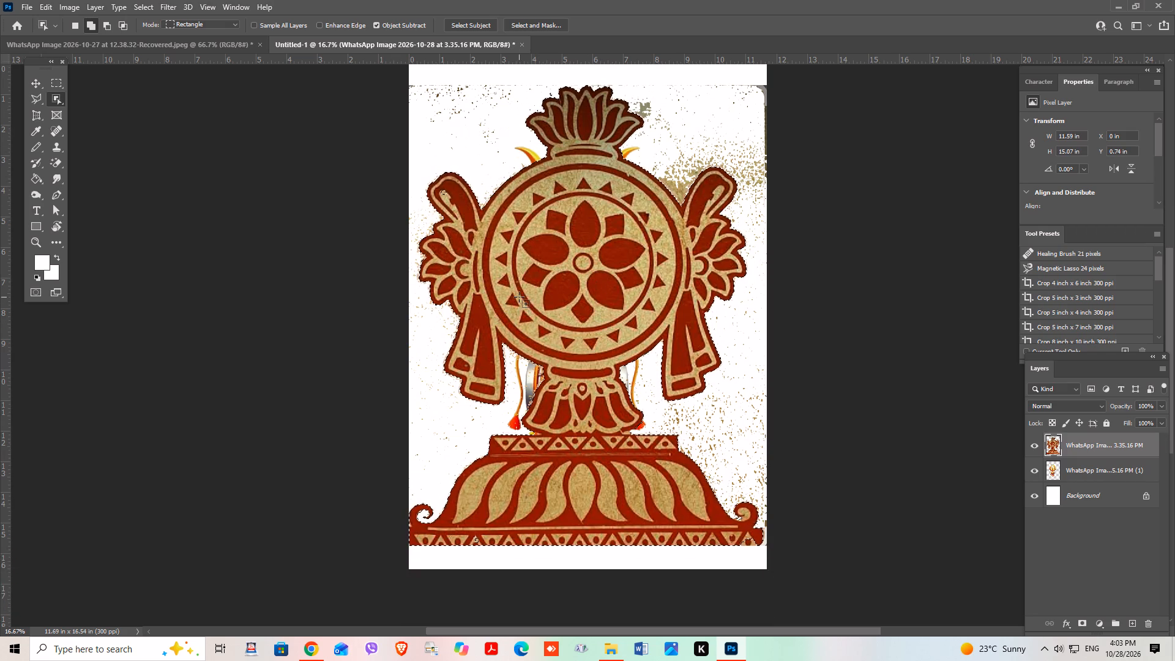
pyautogui.scroll(-2, 519, 297)
pyautogui.keyDown('alt'); pyautogui.scroll(5, 517, 393); pyautogui.keyUp('alt')
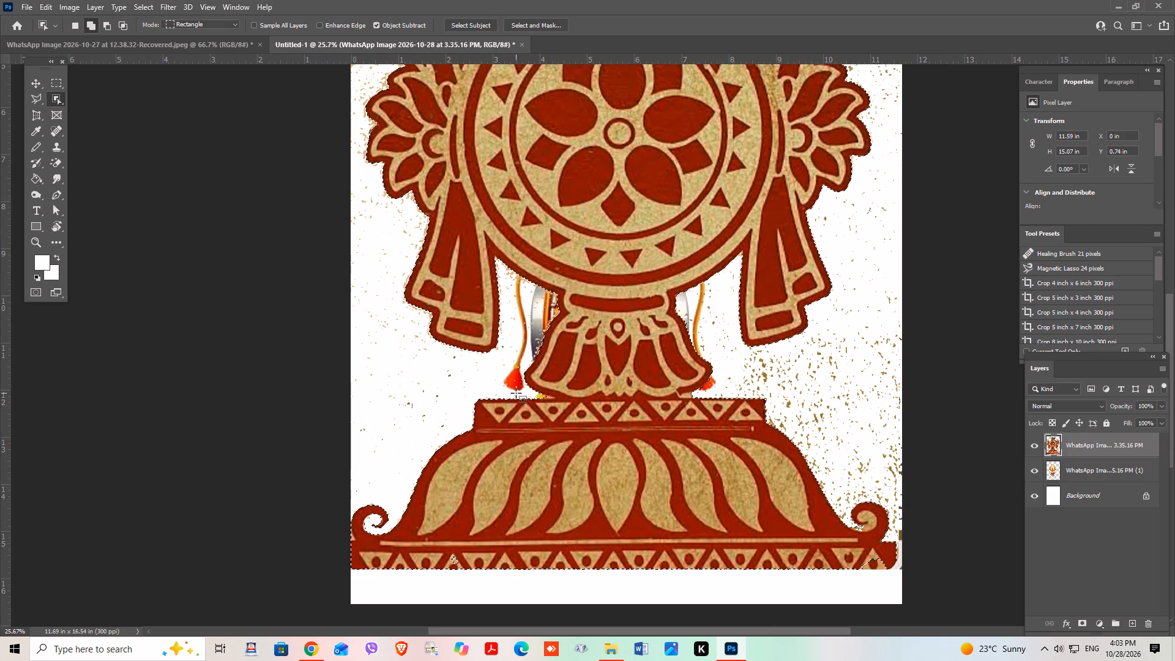
pyautogui.rightClick(34, 98)
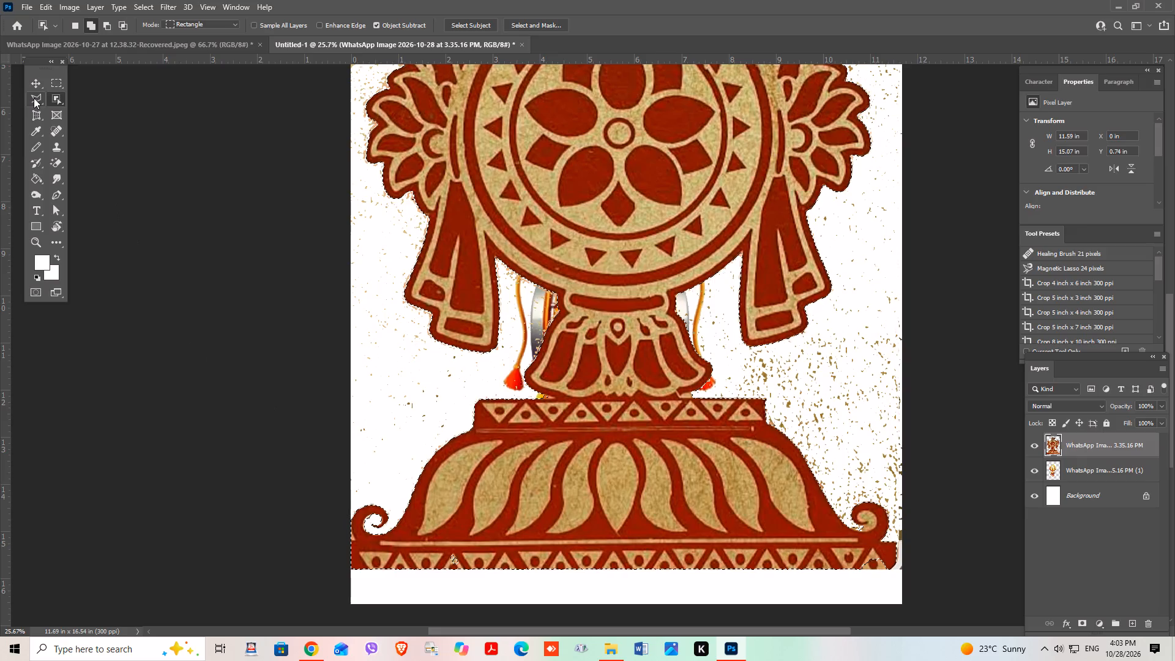
pyautogui.click(67, 100)
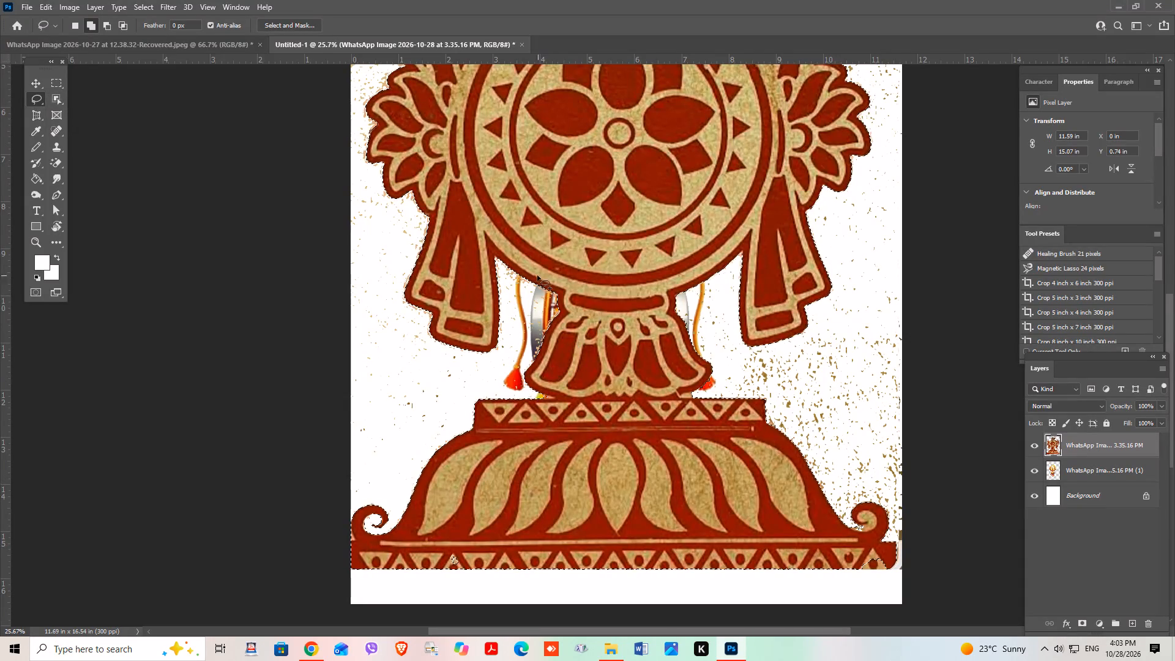
pyautogui.click(526, 256)
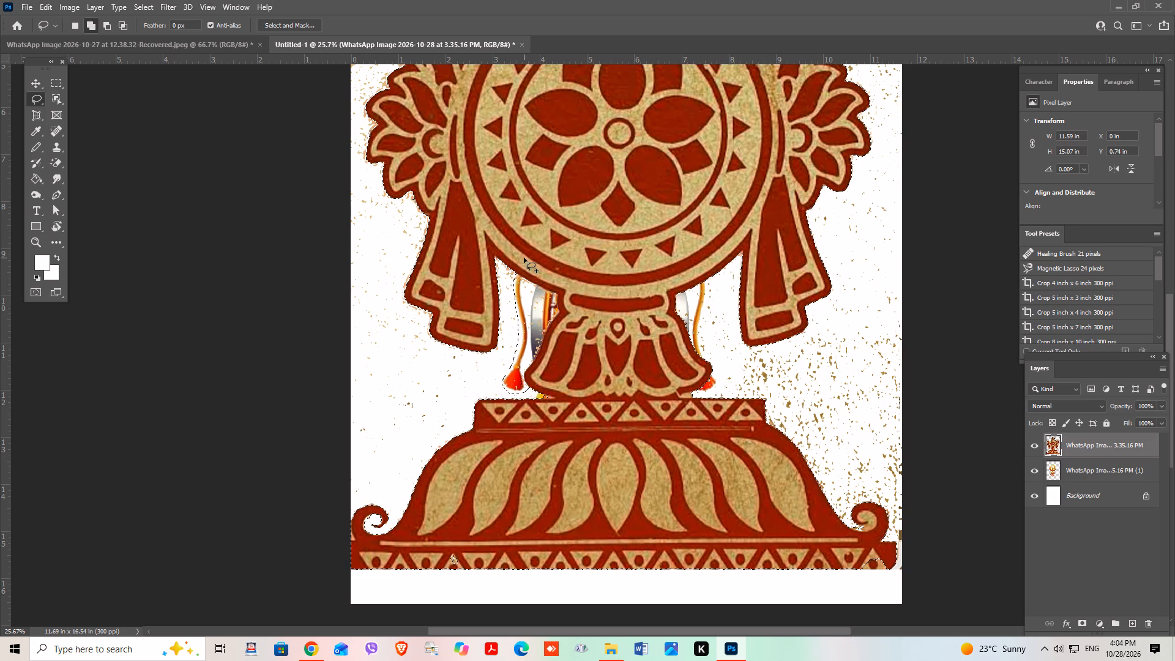
pyautogui.click(709, 268)
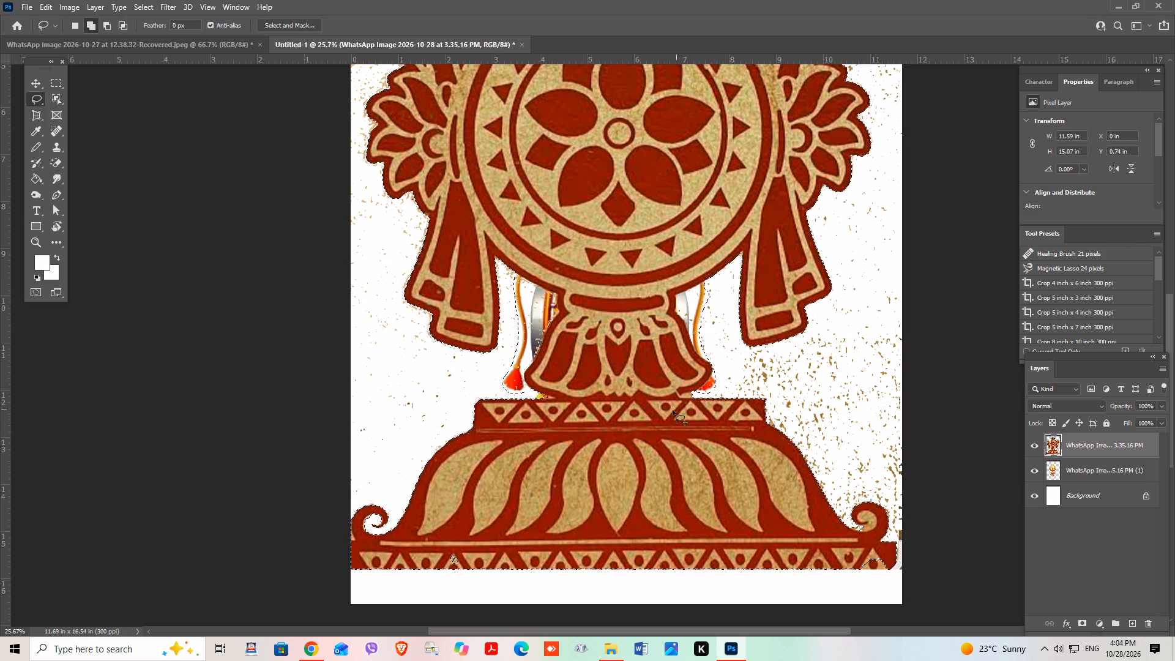
pyautogui.click(710, 266)
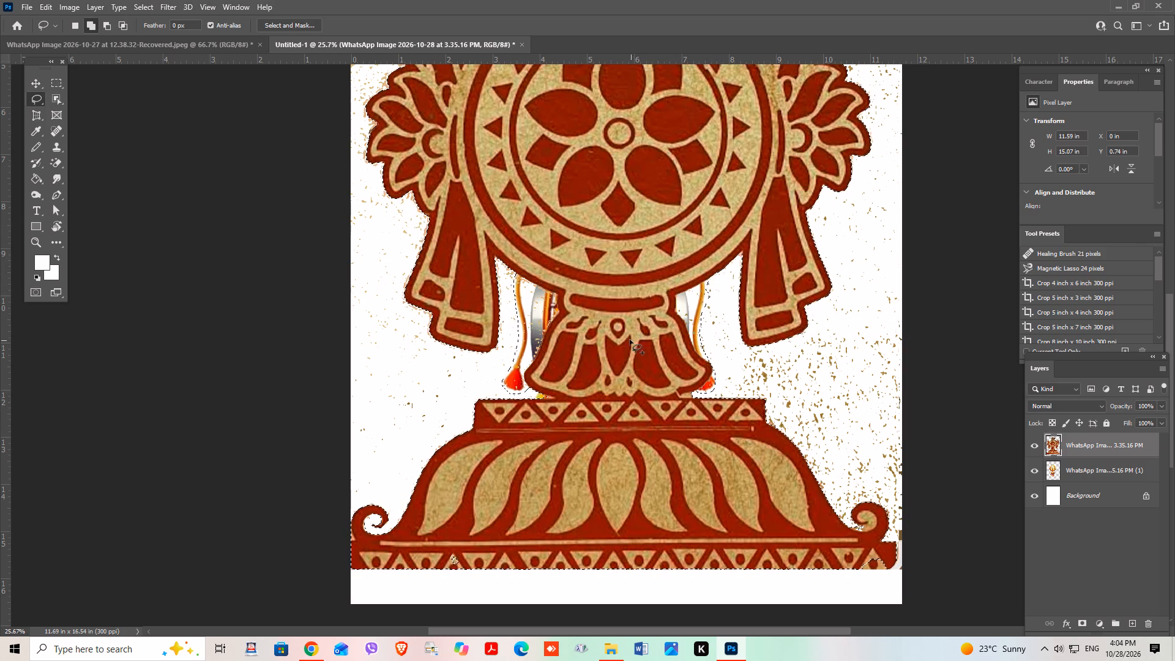
# Add the base's lower right corner and the missed notch in its bottom triangle band to the selection with the Lasso.
pyautogui.scroll(2, 621, 337)
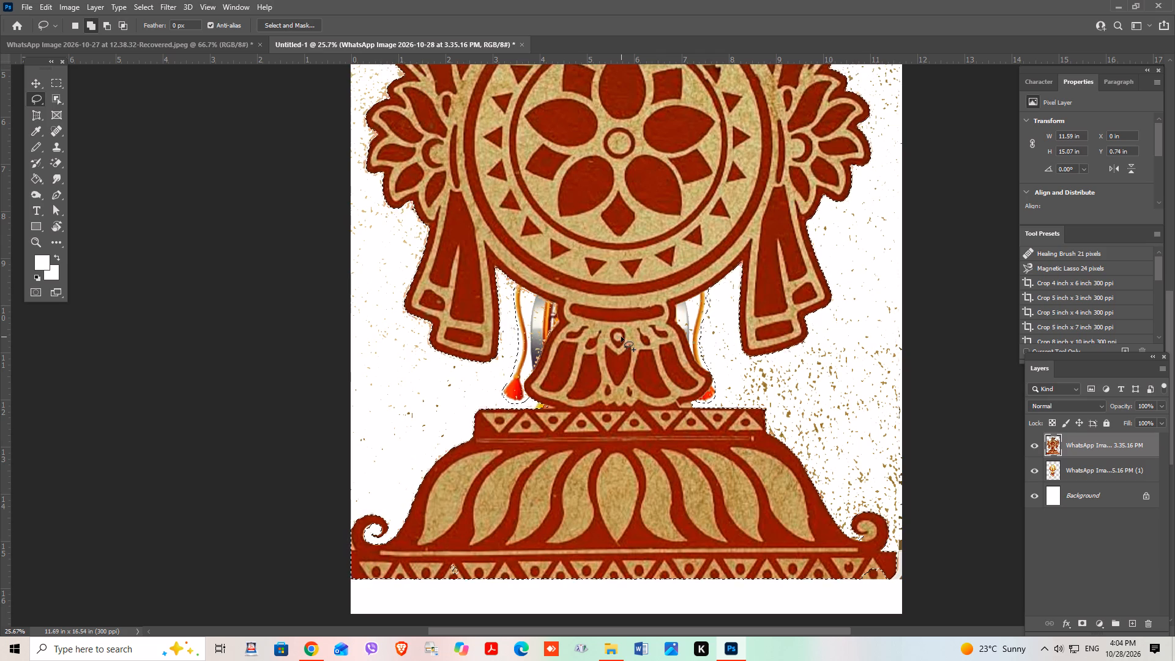
pyautogui.scroll(2, 621, 337)
pyautogui.click(884, 589)
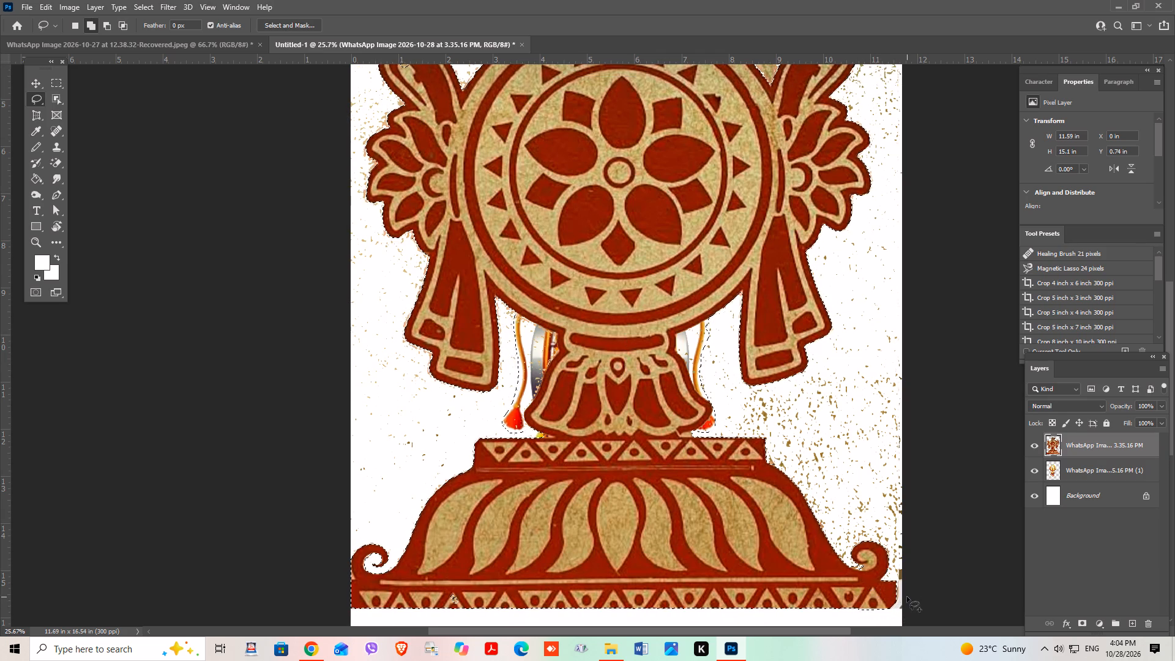
pyautogui.scroll(-1, 687, 556)
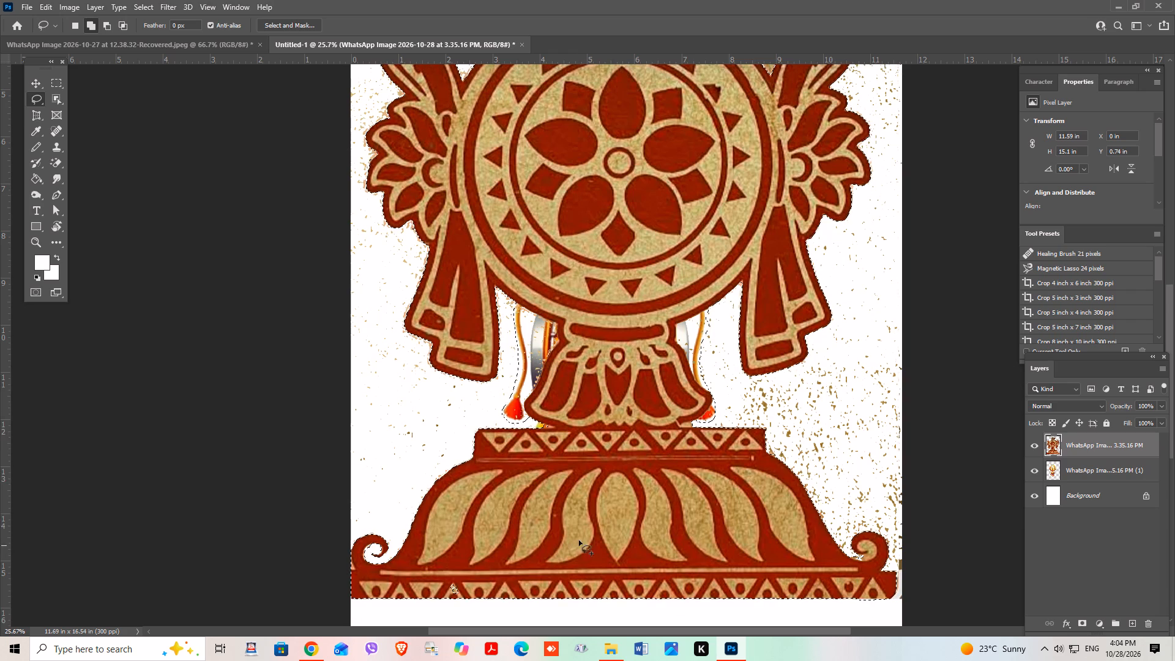
pyautogui.click(464, 578)
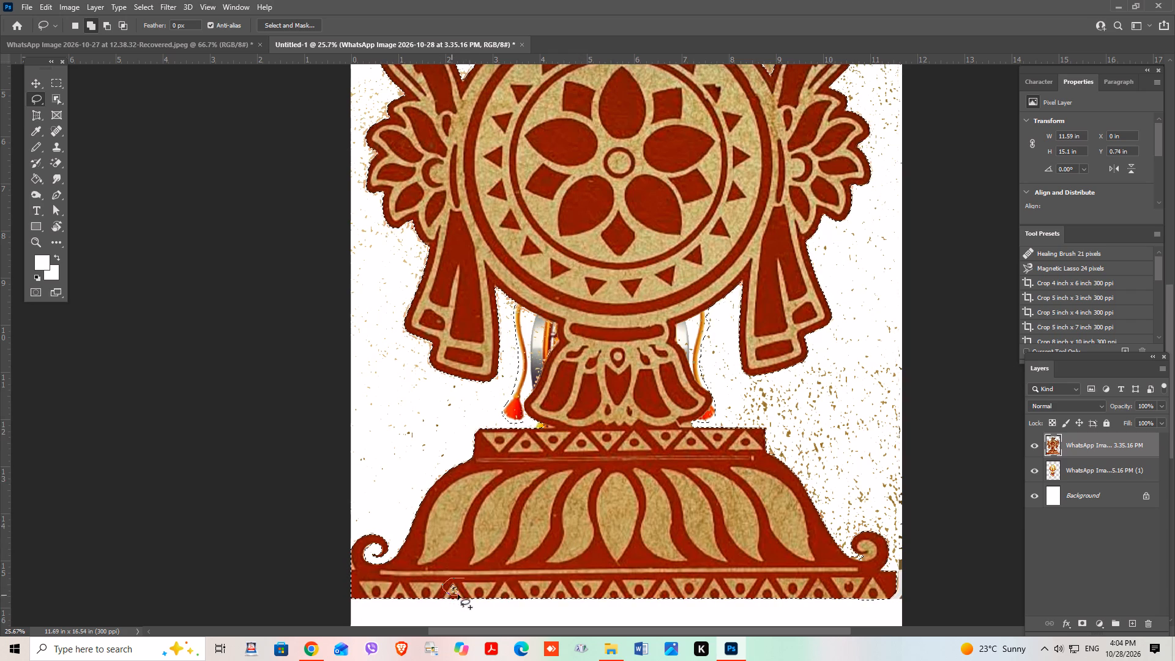
pyautogui.scroll(2, 542, 522)
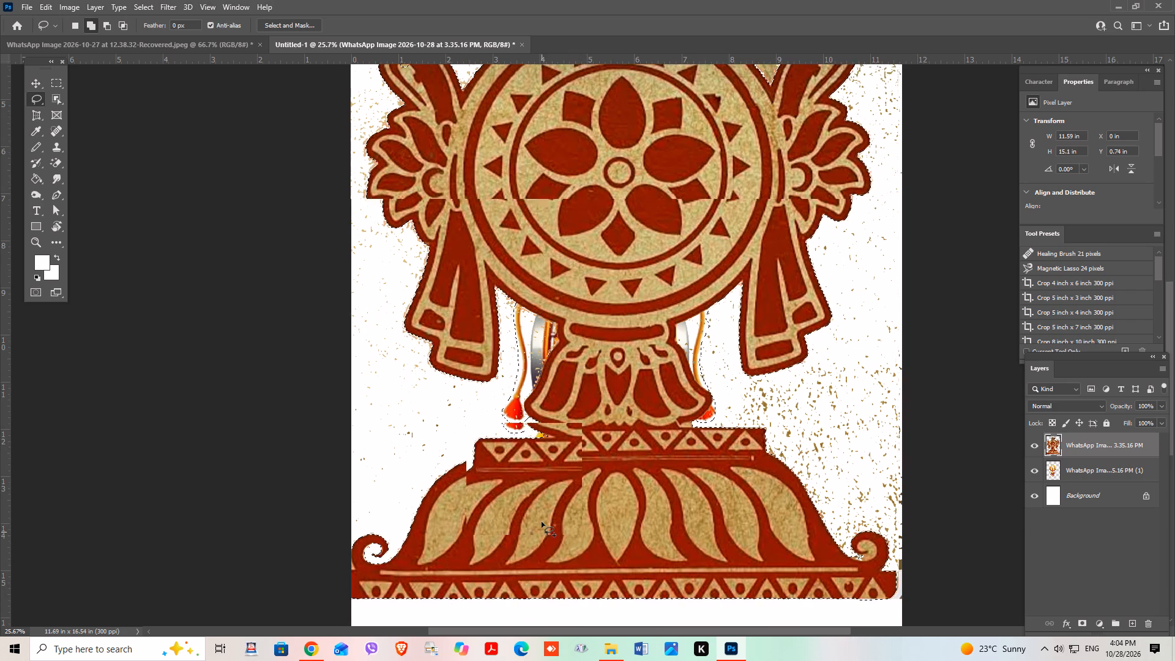
# Add the small yellow spot between the foot of the lotus stem and the base to the selection with the Lasso.
pyautogui.scroll(4, 542, 522)
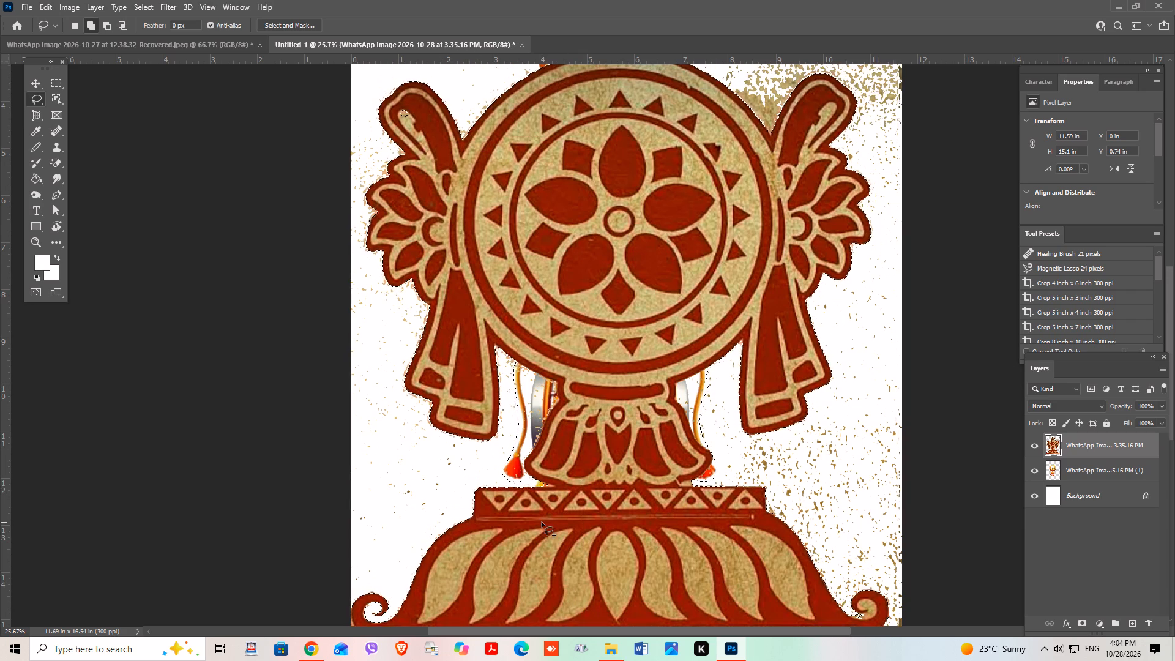
pyautogui.moveTo(543, 471); pyautogui.dragTo(548, 490)
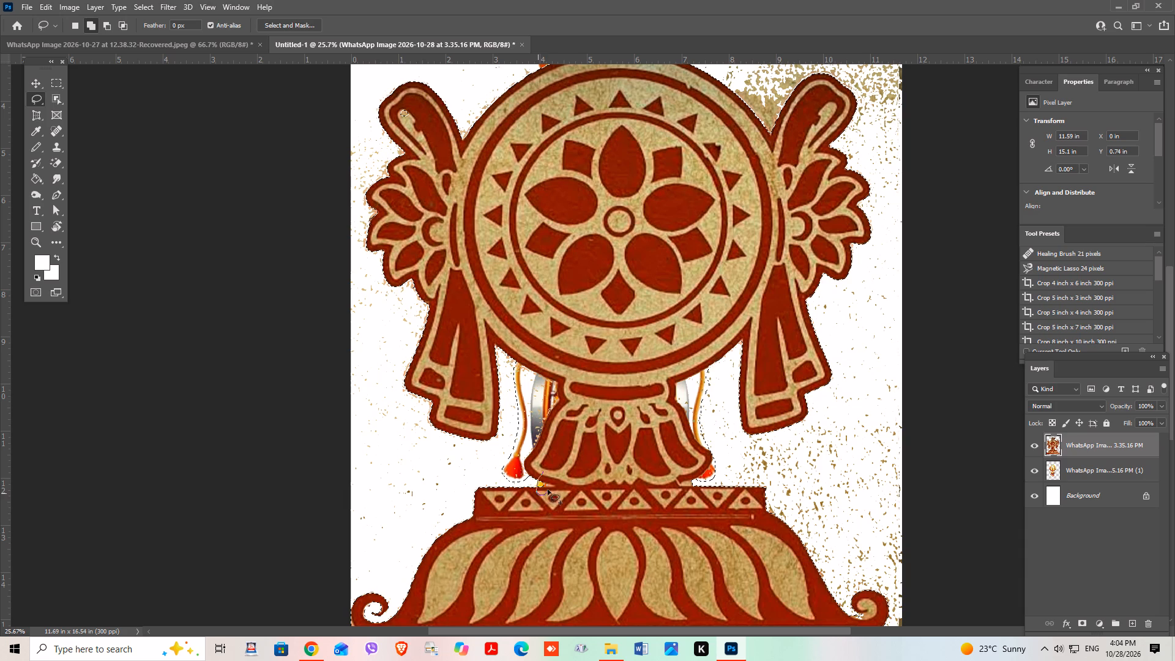
pyautogui.moveTo(548, 490); pyautogui.dragTo(539, 466)
# Add the two yellow horn-shaped pieces beside the neck of the top lotus to the selection with the Lasso.
pyautogui.scroll(1, 578, 485)
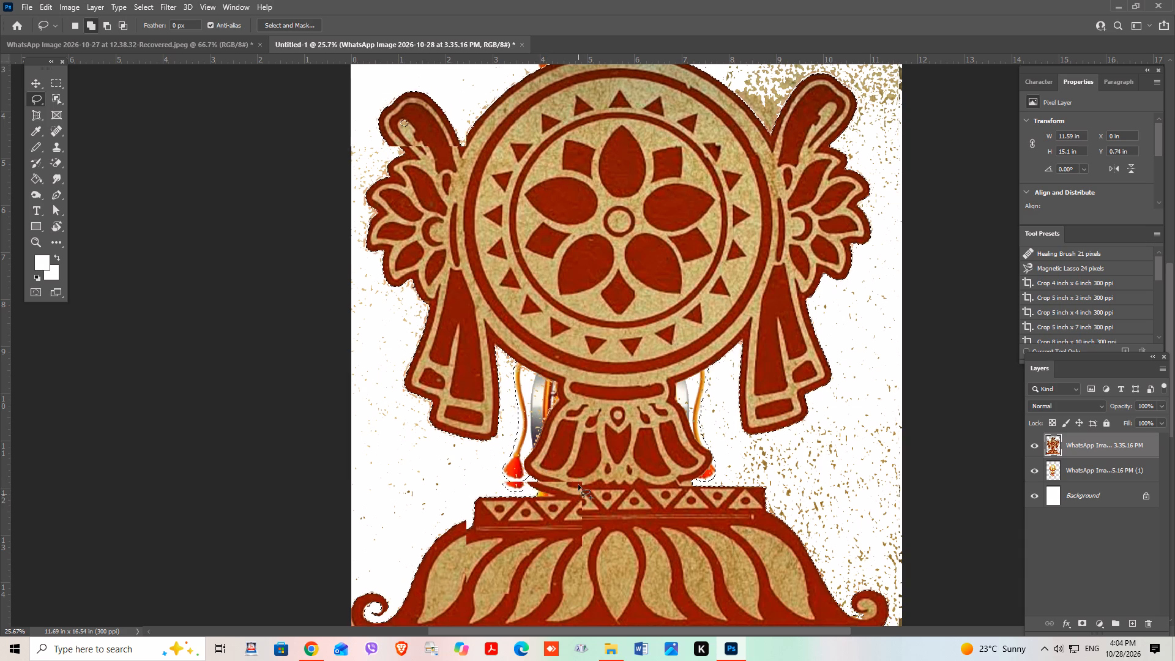
pyautogui.scroll(14, 578, 485)
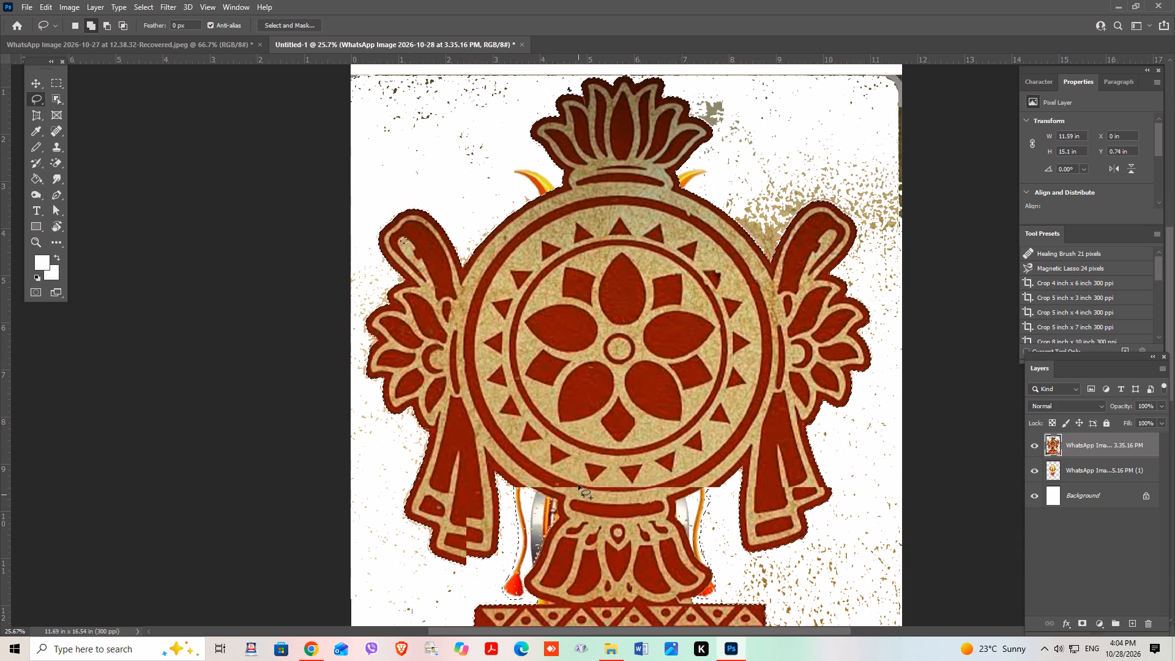
pyautogui.scroll(4, 540, 235)
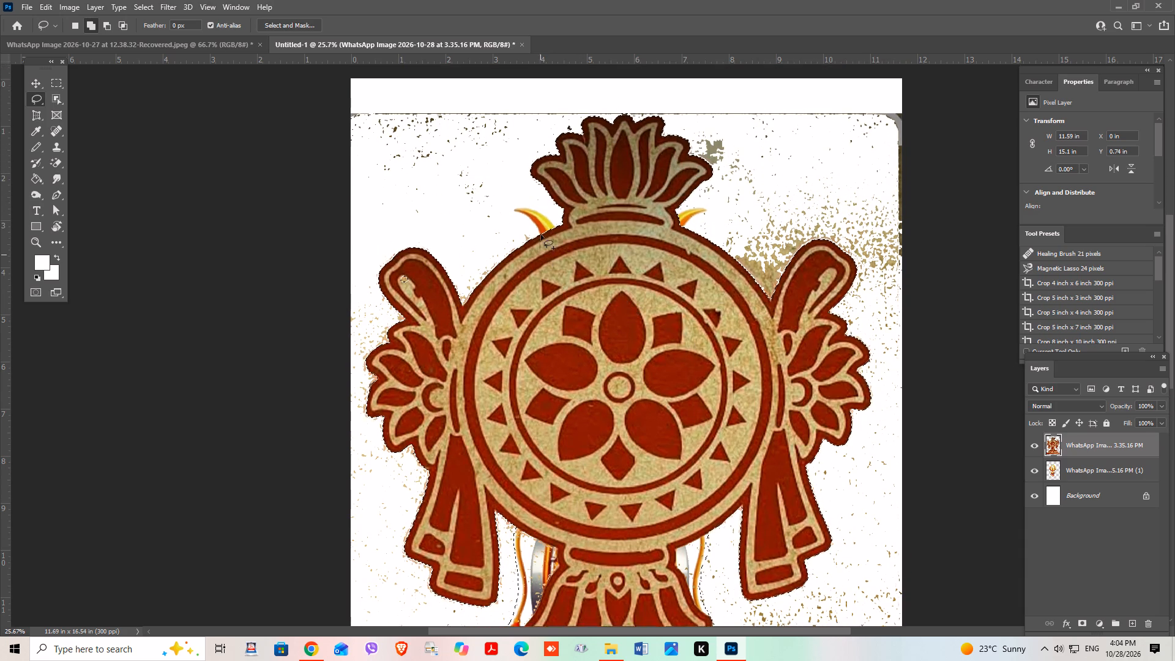
pyautogui.keyDown('alt'); pyautogui.scroll(5, 544, 224); pyautogui.keyUp('alt')
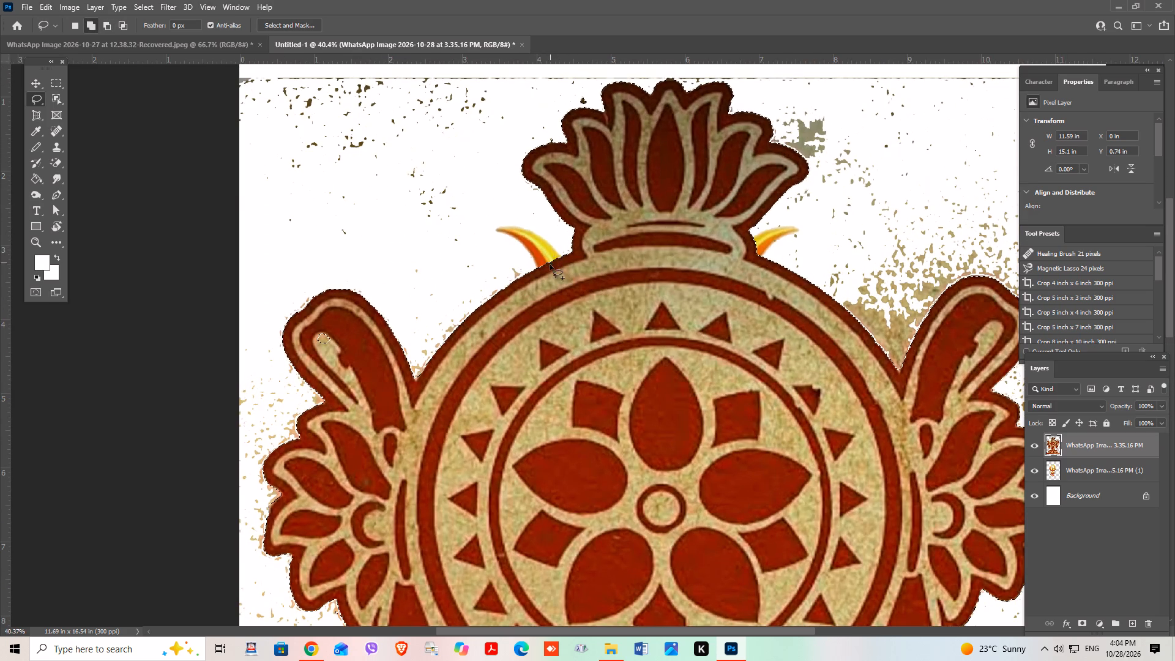
pyautogui.click(538, 272)
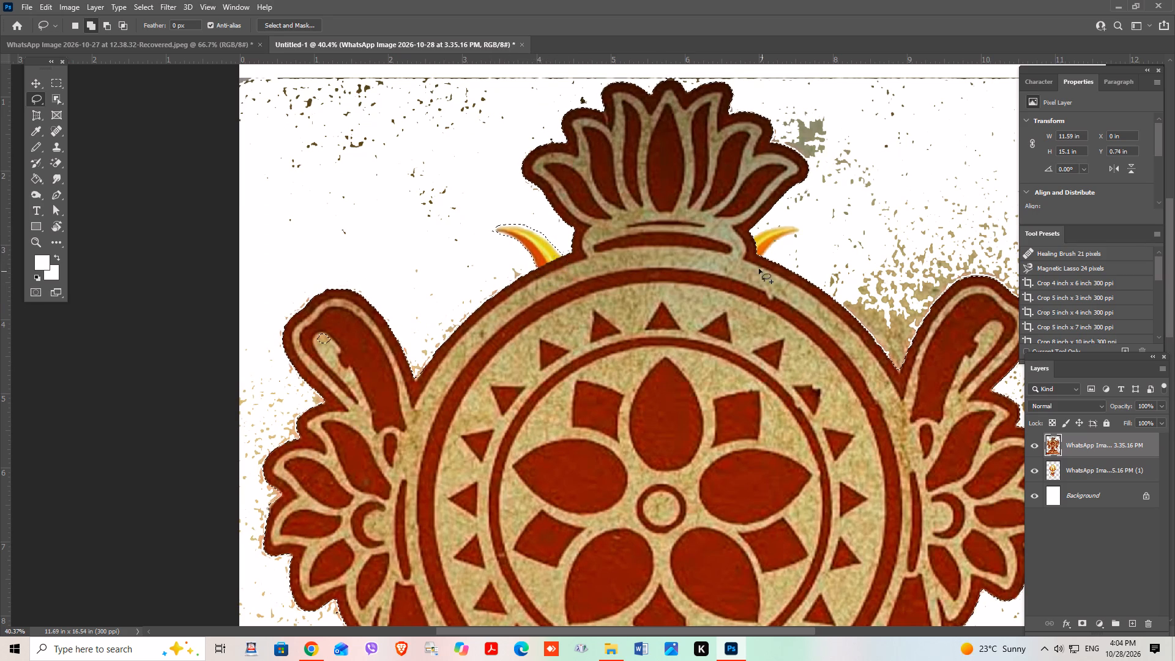
pyautogui.click(750, 238)
# Invert the selection, delete the speckled background around the wheel emblem, and clear the selection.
pyautogui.keyDown('alt'); pyautogui.scroll(-2, 648, 237); pyautogui.keyUp('alt')
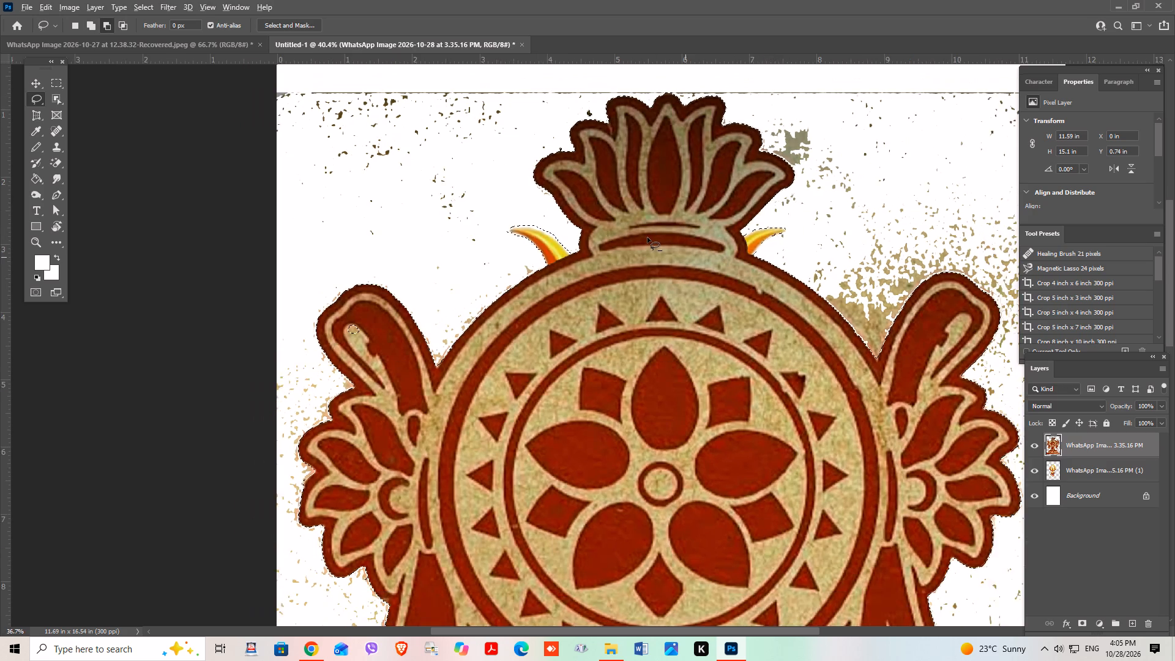
pyautogui.keyDown('alt'); pyautogui.scroll(-1, 647, 237); pyautogui.keyUp('alt')
pyautogui.rightClick(692, 278)
pyautogui.click(711, 296)
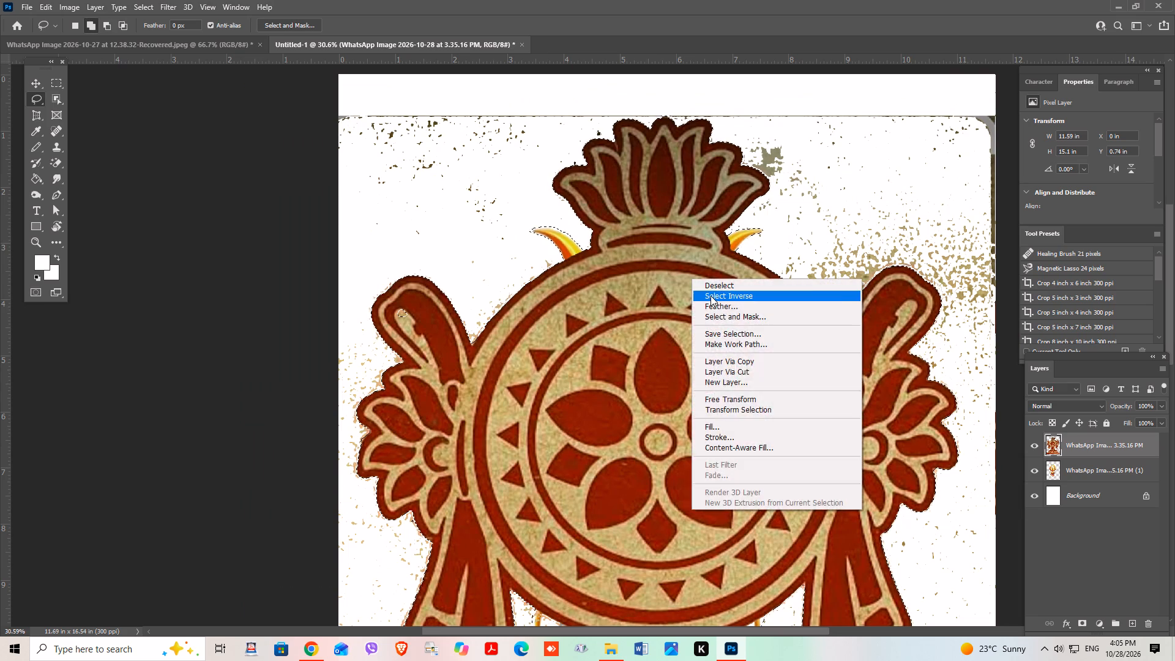
pyautogui.press('Delete')
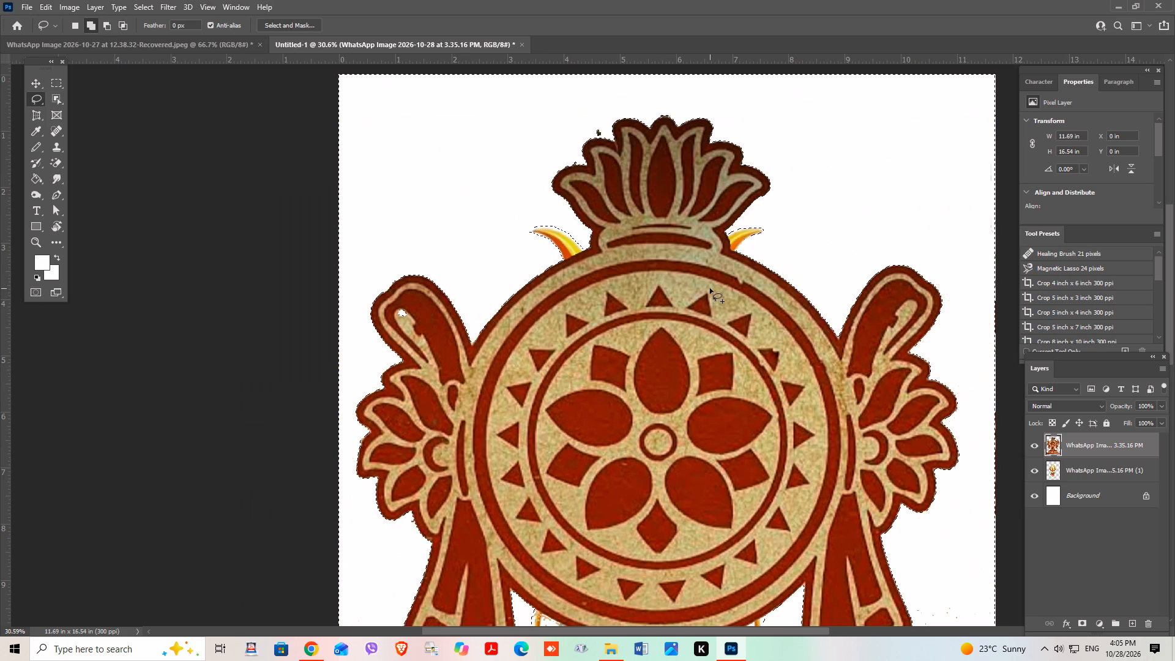
pyautogui.hotkey('ctrl', 'd')
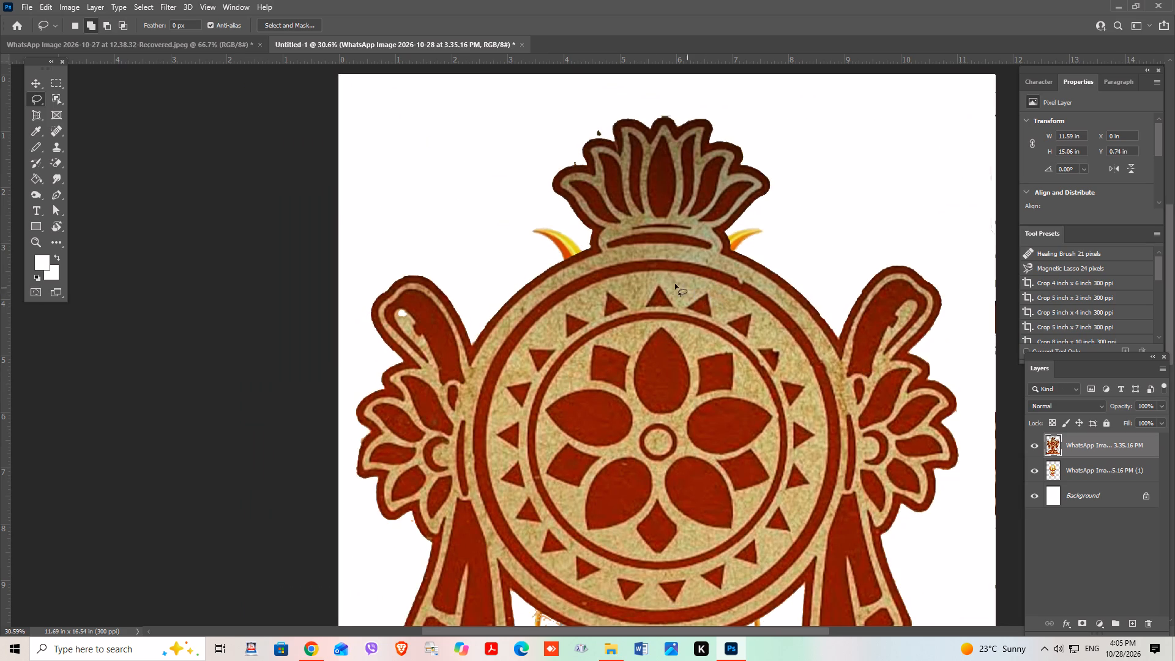
# Select the wheel emblem with the Move tool and resize it to 12 in wide by 12 in high.
pyautogui.keyDown('alt'); pyautogui.scroll(-10, 650, 278); pyautogui.keyUp('alt')
pyautogui.scroll(-4, 638, 278)
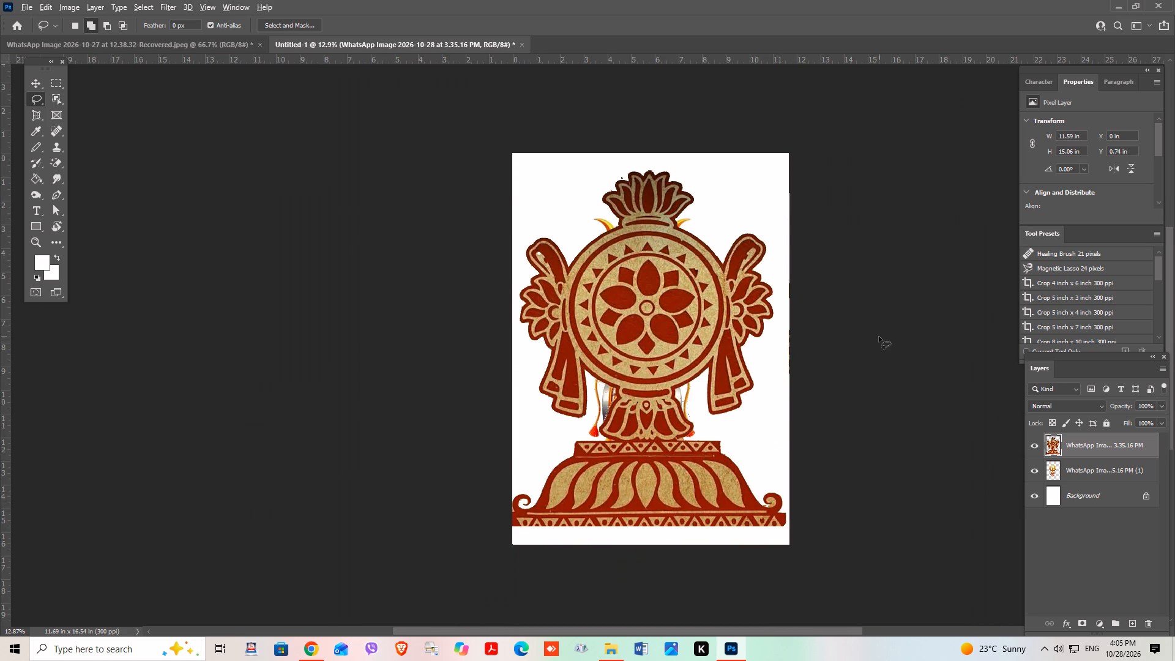
pyautogui.keyDown('alt'); pyautogui.scroll(1, 880, 337); pyautogui.keyUp('alt')
pyautogui.keyDown('alt'); pyautogui.scroll(2, 562, 284); pyautogui.keyUp('alt')
pyautogui.scroll(-4, 562, 284)
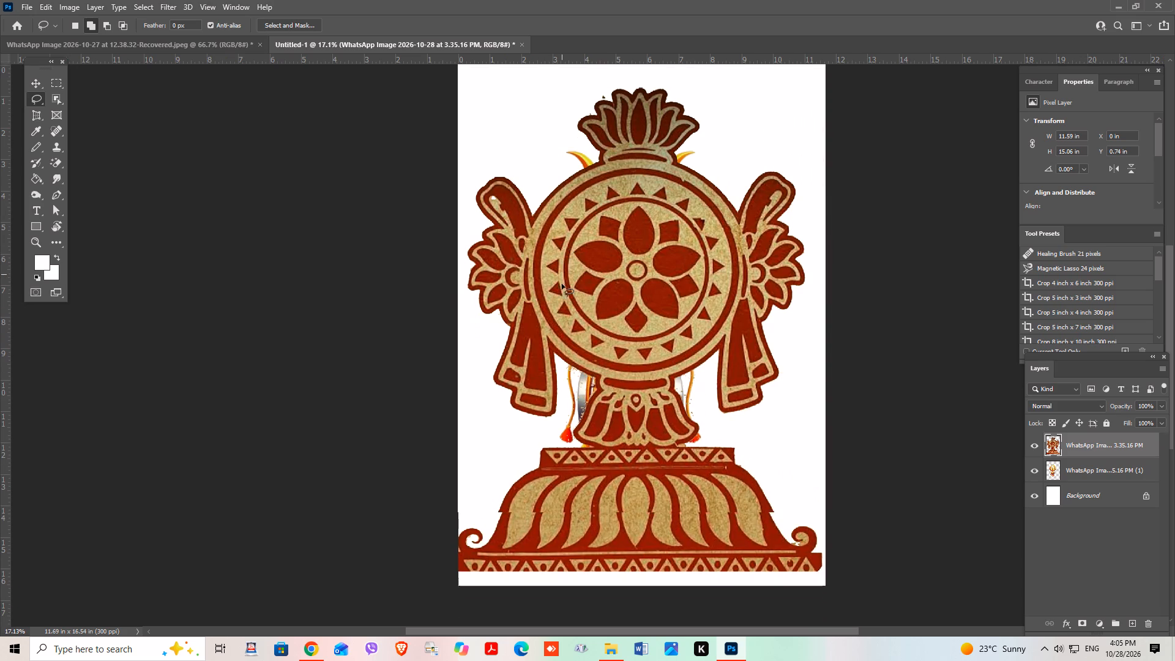
pyautogui.scroll(-1, 562, 284)
pyautogui.click(39, 83)
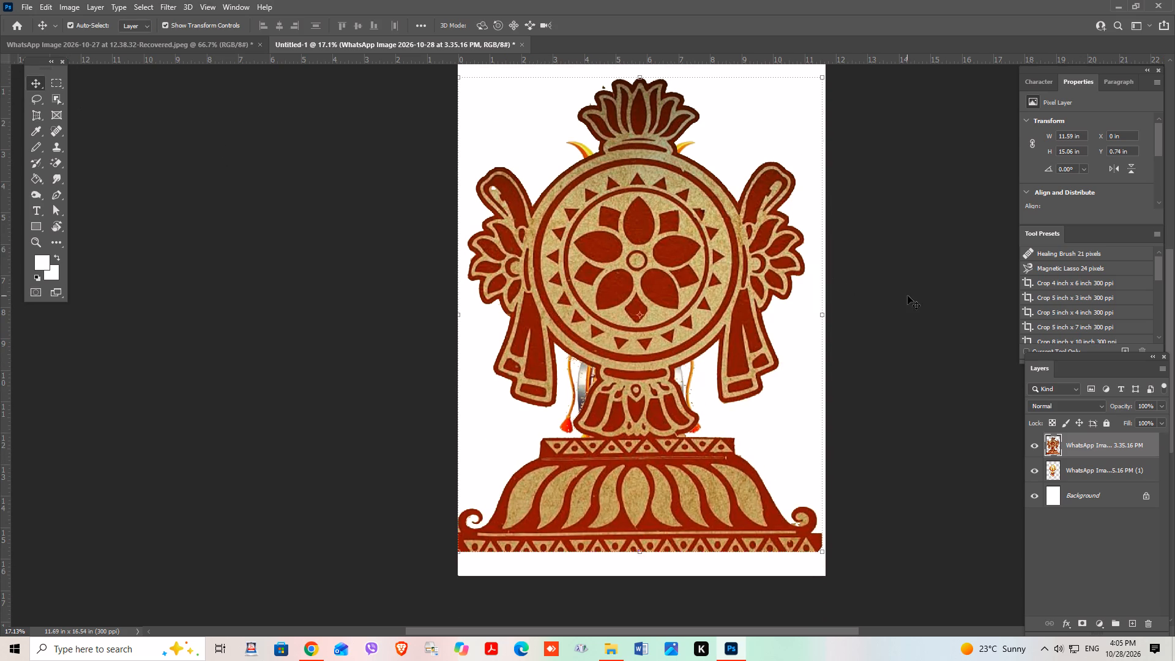
pyautogui.click(908, 296)
pyautogui.scroll(2, 903, 298)
pyautogui.scroll(-3, 900, 299)
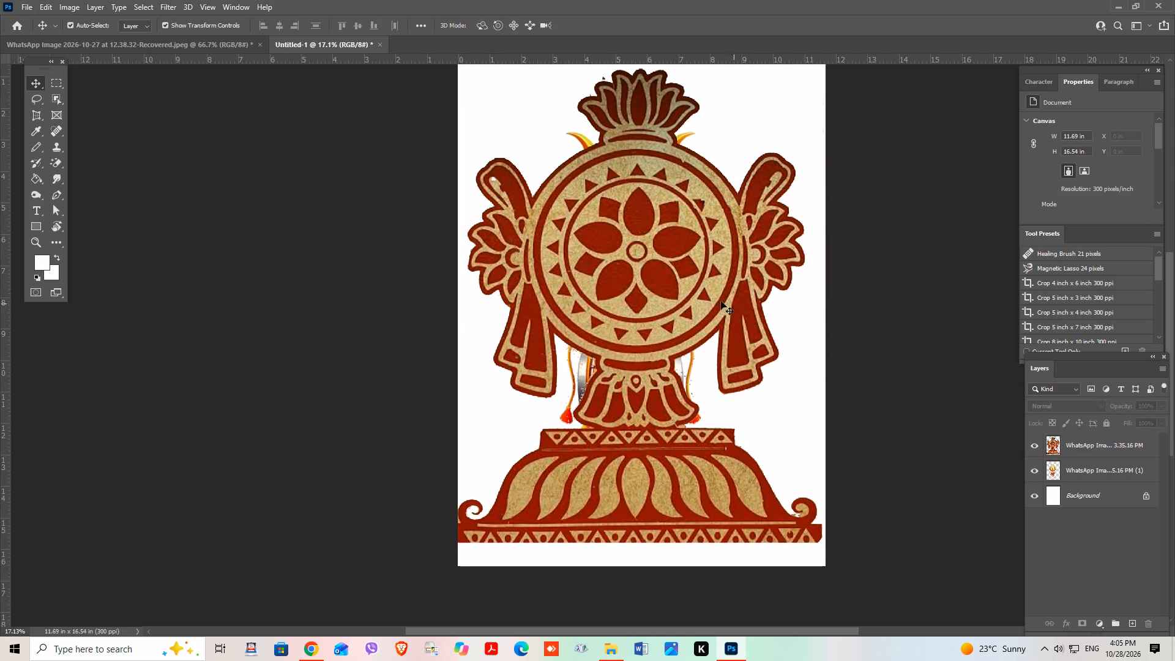
pyautogui.click(688, 281)
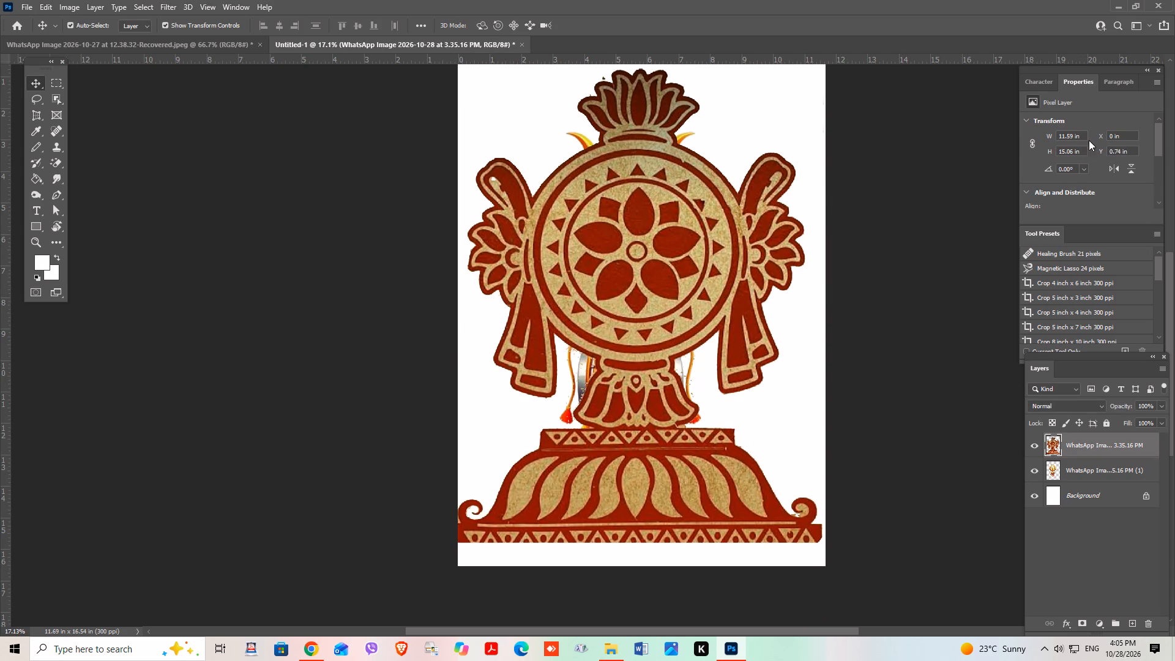
pyautogui.moveTo(1083, 134); pyautogui.dragTo(1028, 133)
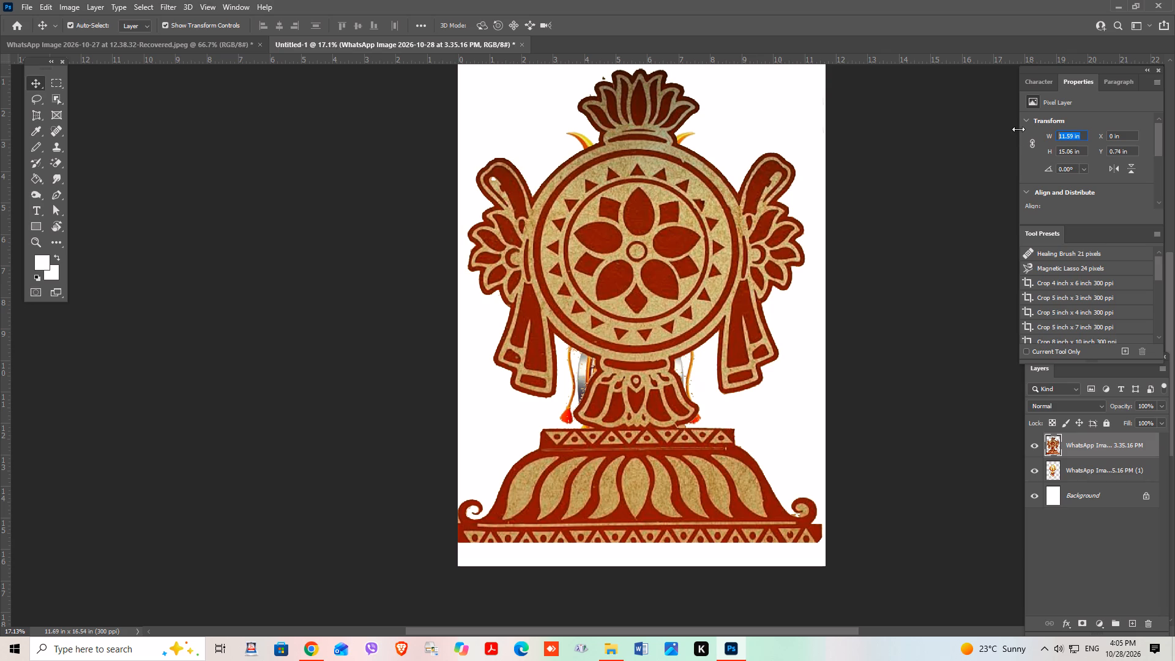
pyautogui.press('1')
pyautogui.press('2')
pyautogui.press('Return')
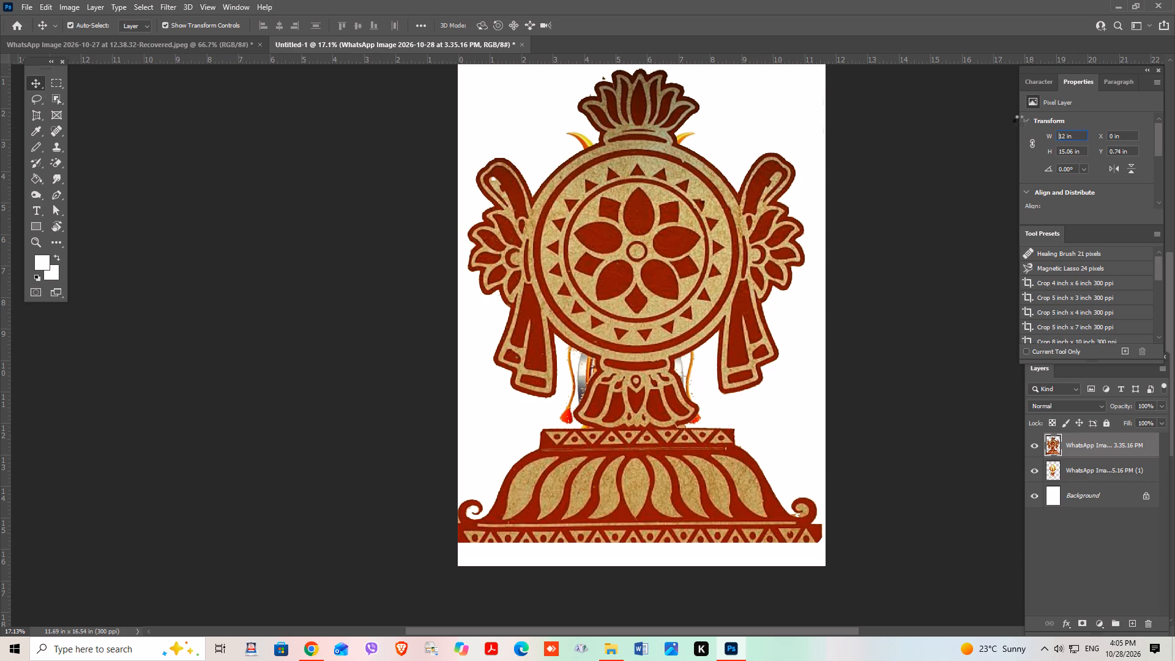
pyautogui.moveTo(1083, 155); pyautogui.dragTo(1035, 153)
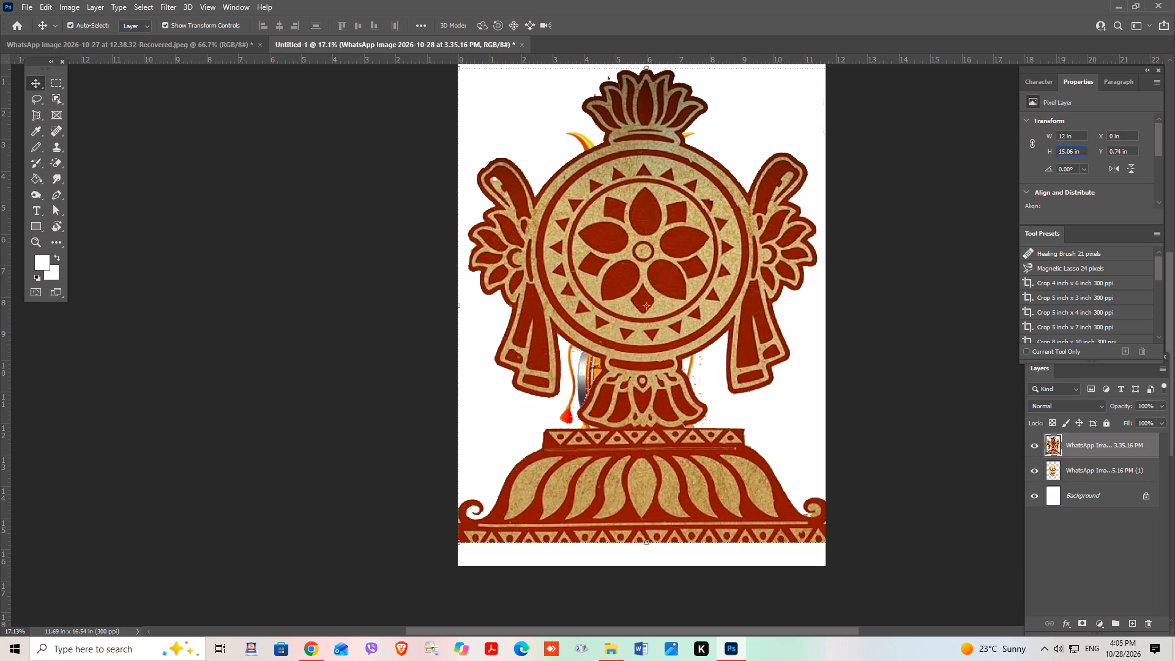
pyautogui.moveTo(1083, 151); pyautogui.dragTo(1035, 149)
pyautogui.write('12')
pyautogui.press('Return')
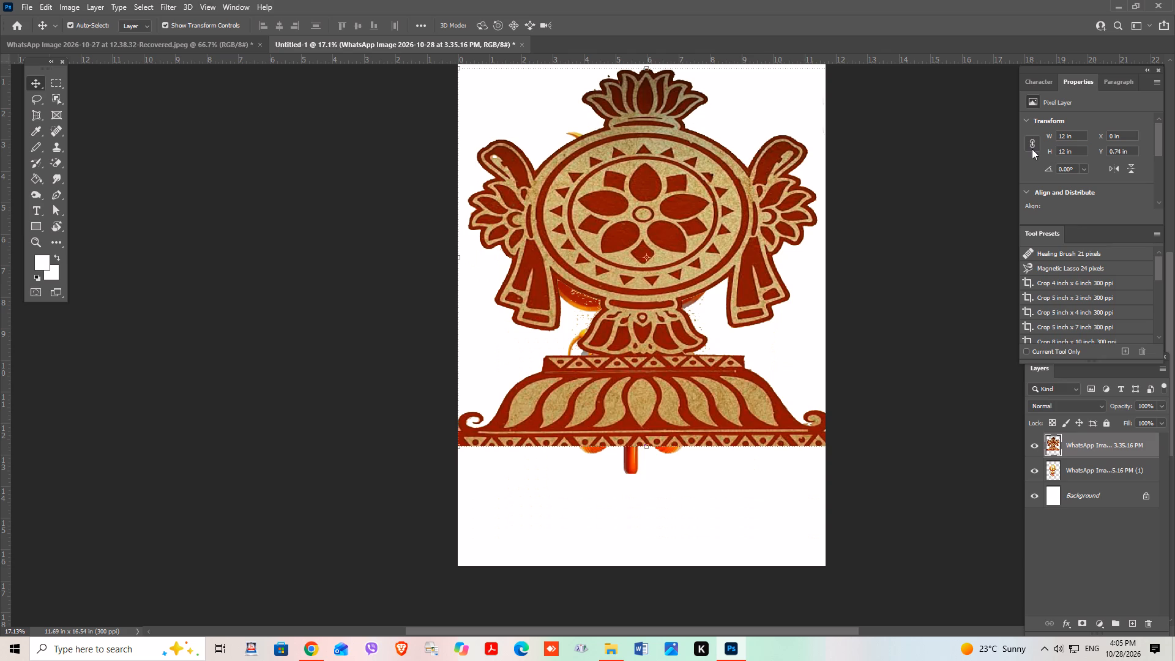
# Shift the orange ornament on the layer beneath slightly down, hide that layer, and deselect it.
pyautogui.click(886, 346)
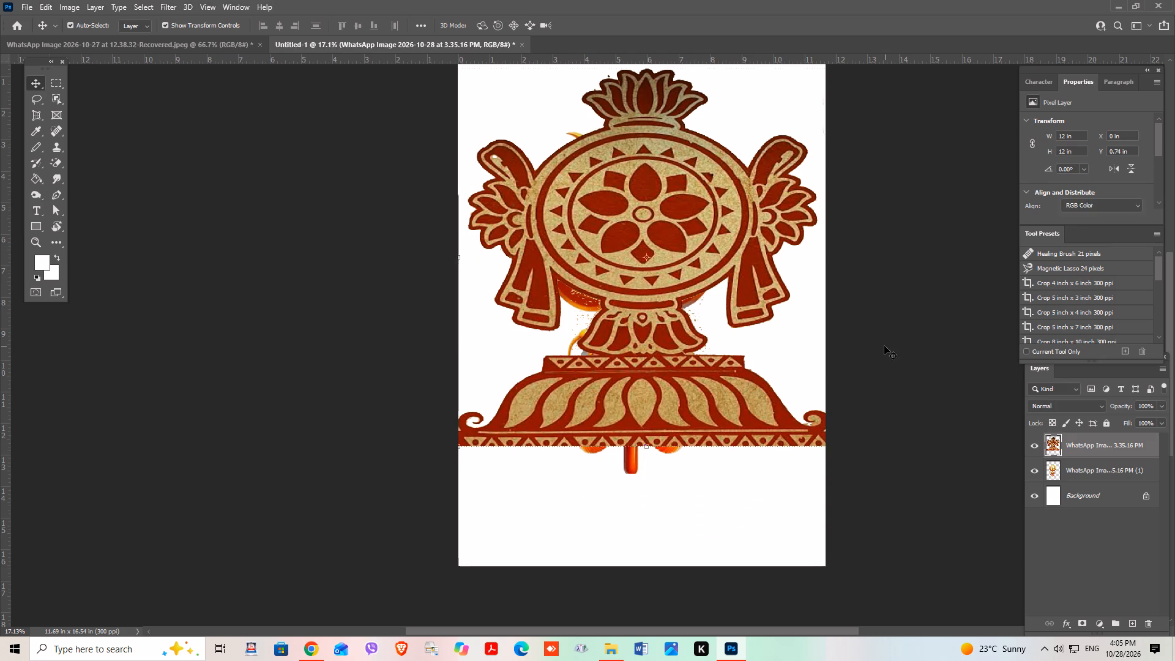
pyautogui.scroll(-3, 860, 353)
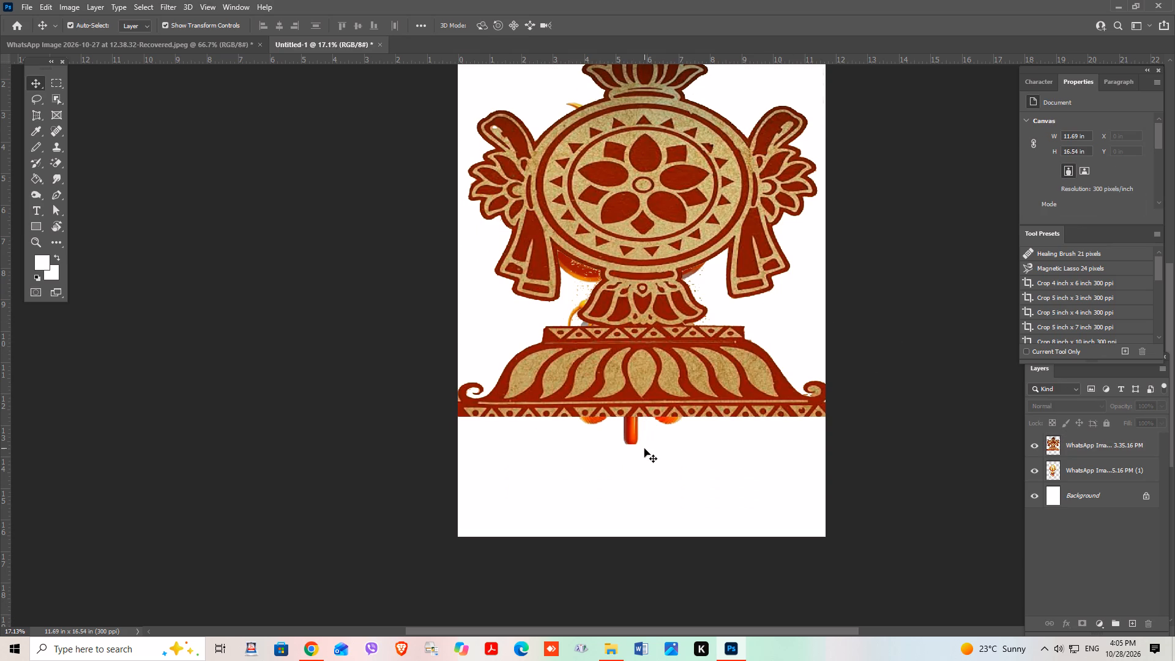
pyautogui.scroll(8, 644, 449)
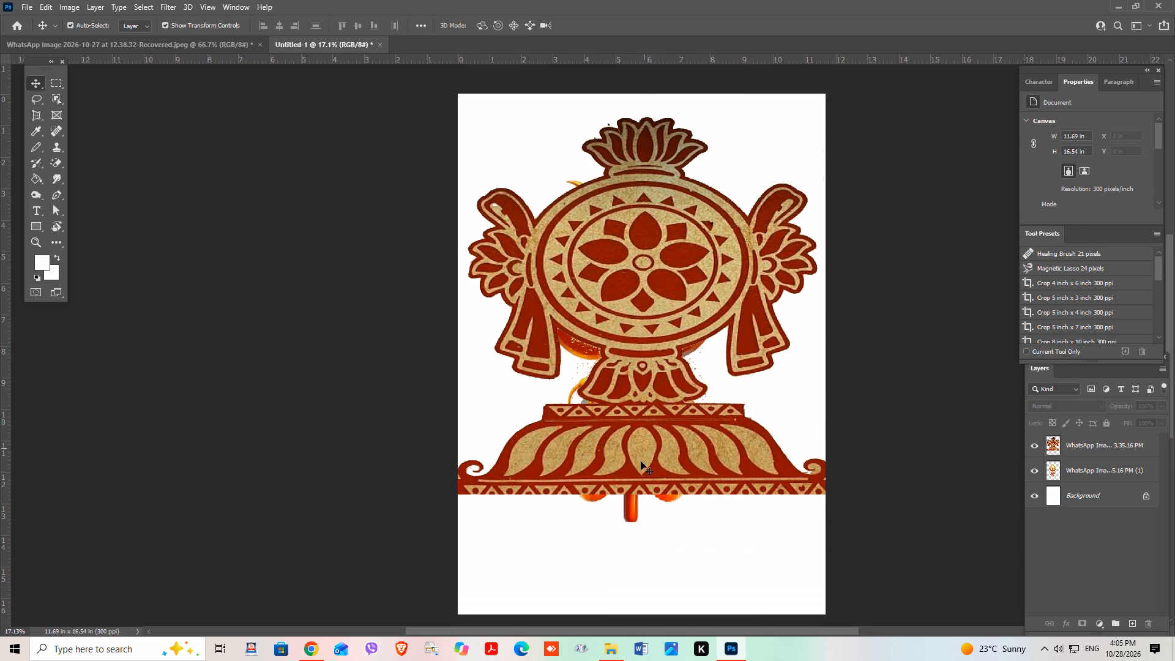
pyautogui.moveTo(633, 515); pyautogui.dragTo(639, 552)
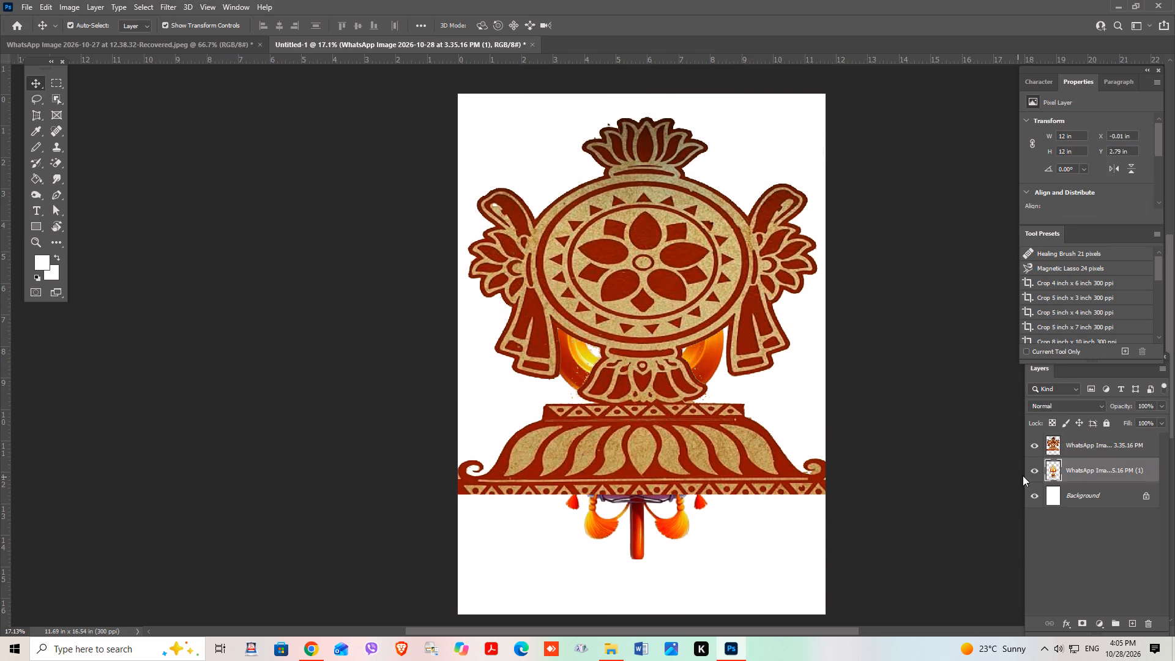
pyautogui.click(1037, 468)
pyautogui.click(954, 397)
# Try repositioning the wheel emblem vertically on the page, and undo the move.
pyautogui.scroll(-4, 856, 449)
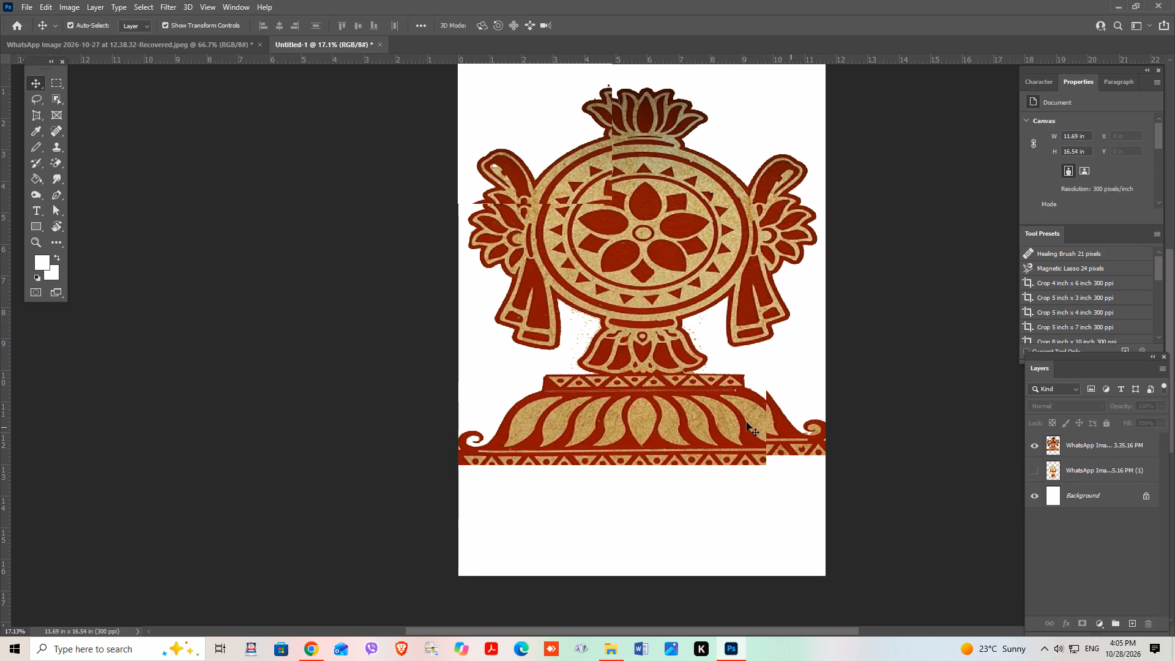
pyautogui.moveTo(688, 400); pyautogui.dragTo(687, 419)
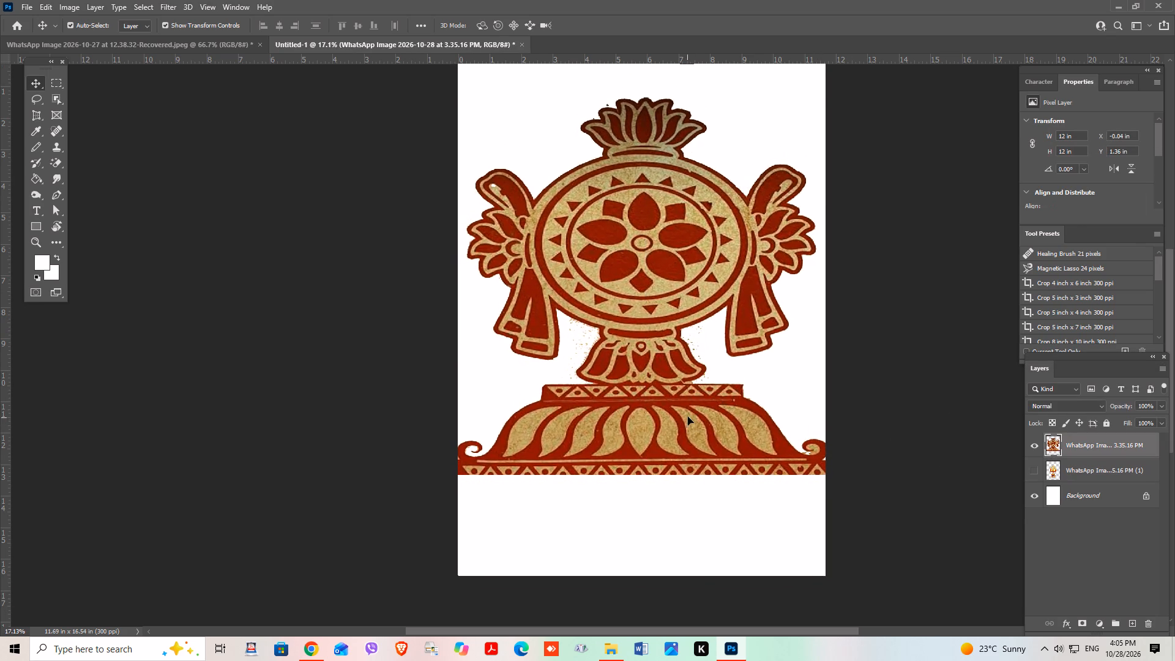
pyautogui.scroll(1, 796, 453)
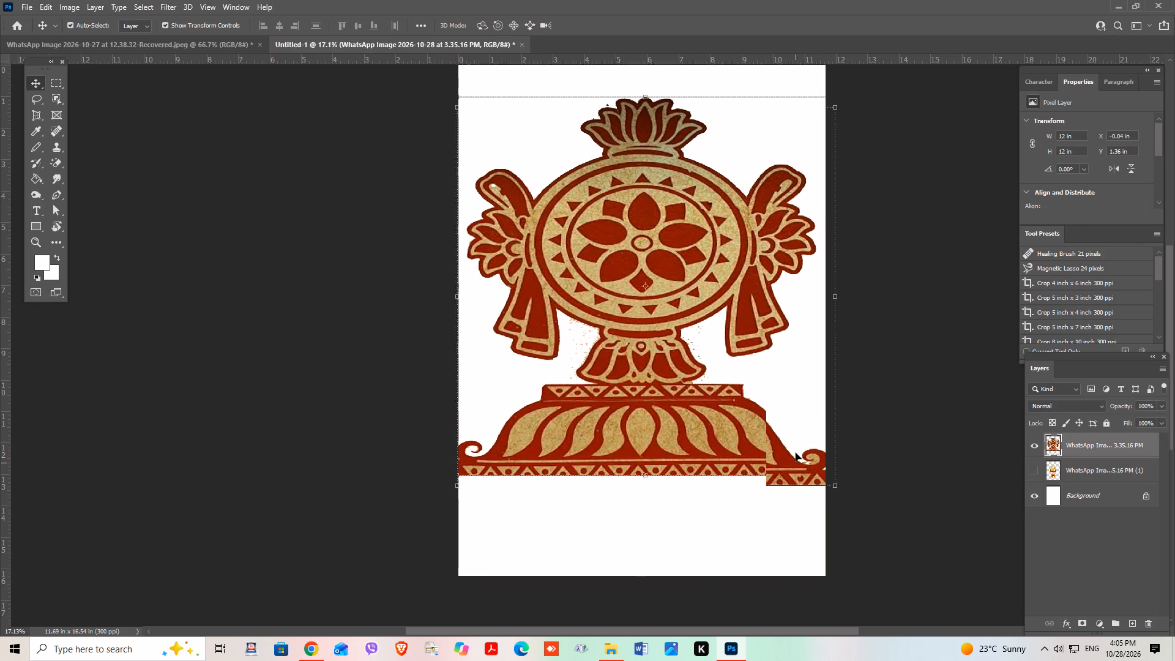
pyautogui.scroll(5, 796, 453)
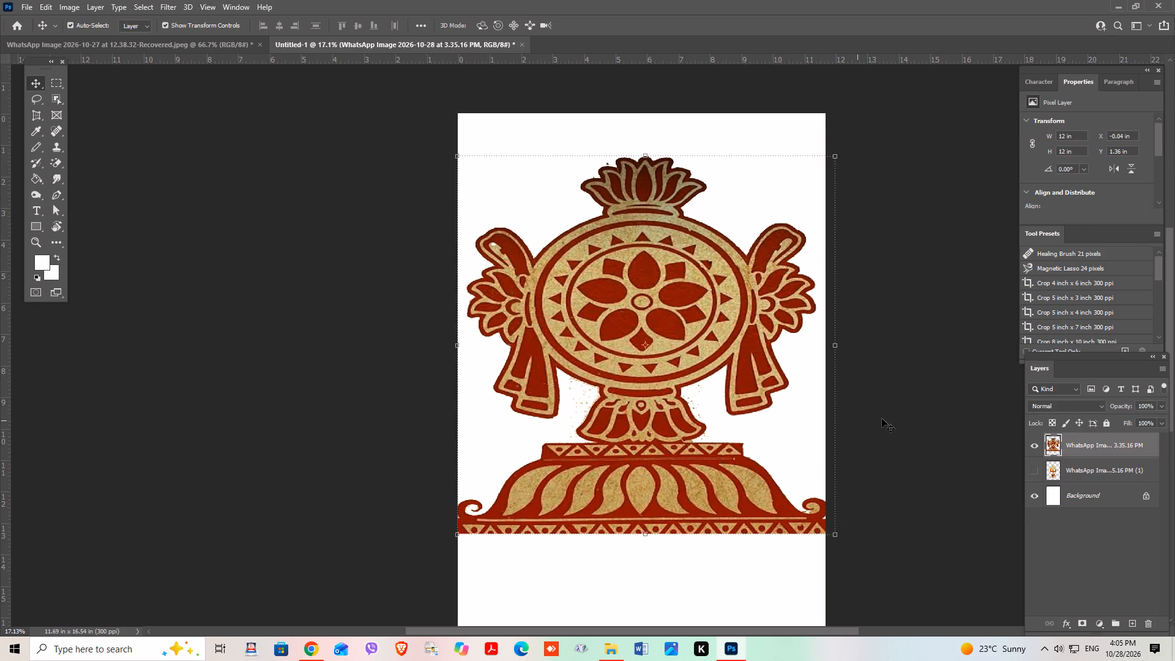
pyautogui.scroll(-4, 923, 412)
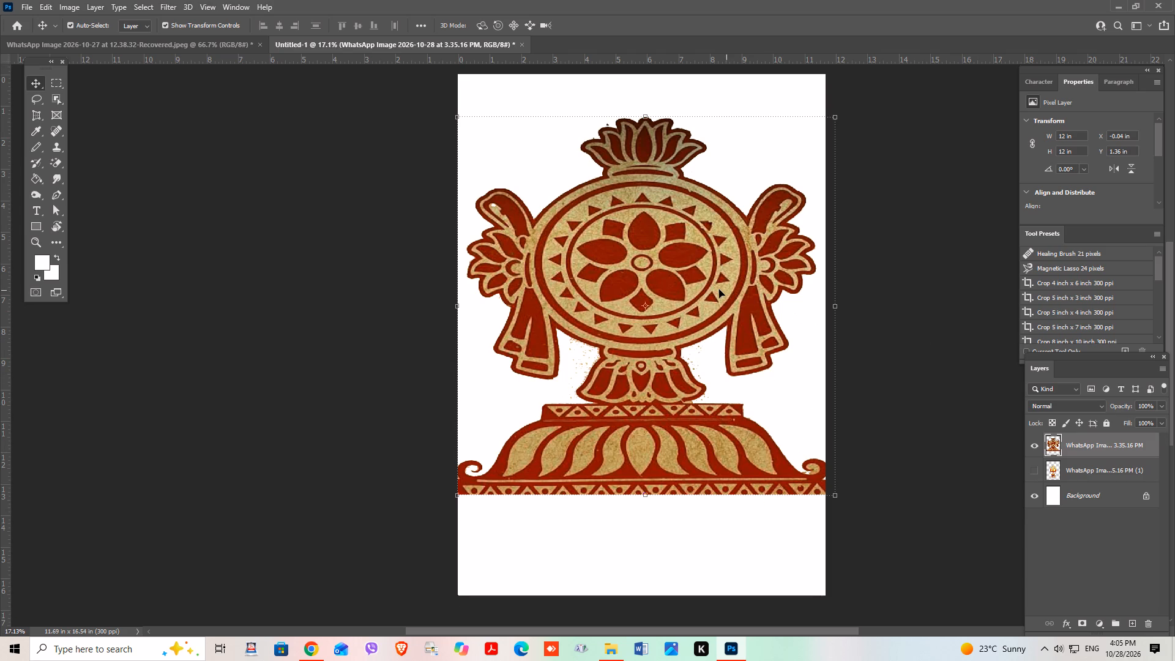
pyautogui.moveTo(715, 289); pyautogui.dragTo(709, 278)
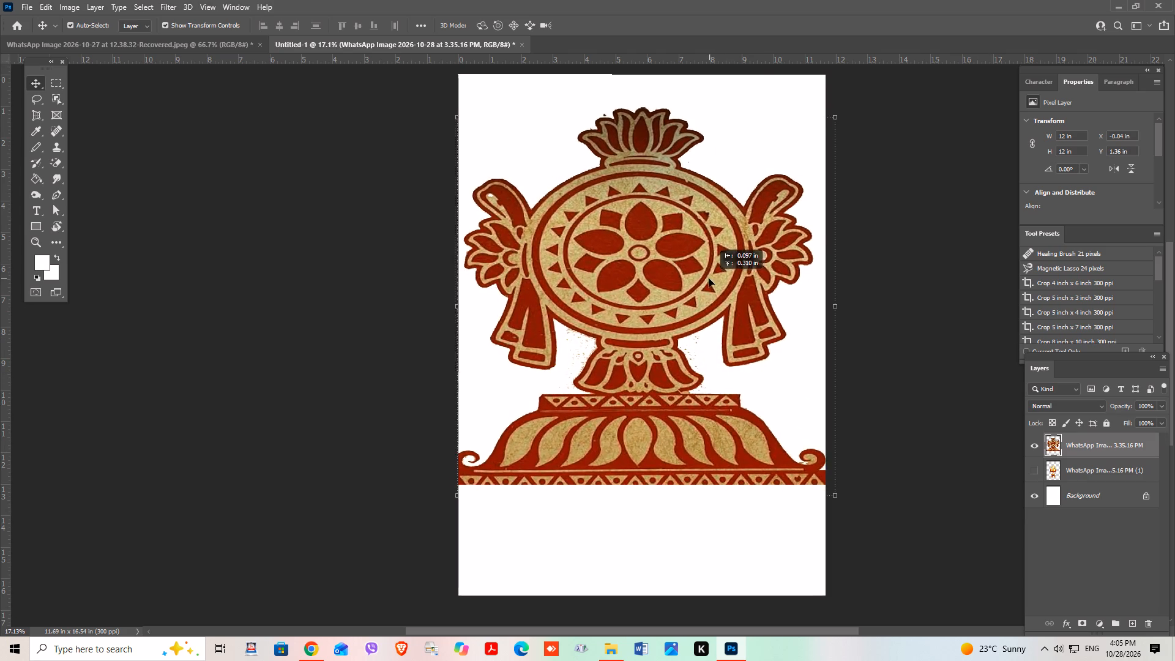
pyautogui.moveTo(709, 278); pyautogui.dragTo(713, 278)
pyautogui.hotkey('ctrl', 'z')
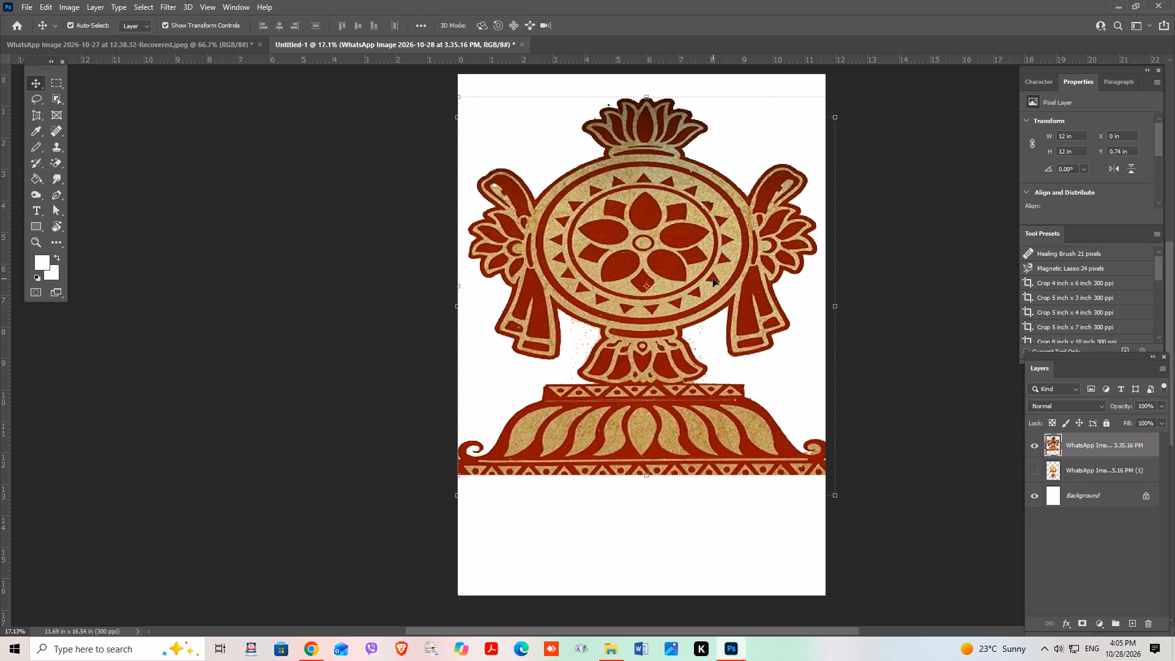
# Set the wheel emblem's width to 11.67 in, keeping its height separate.
pyautogui.moveTo(1078, 138); pyautogui.dragTo(1076, 138)
pyautogui.moveTo(1076, 138); pyautogui.dragTo(1019, 137)
pyautogui.write('11.')
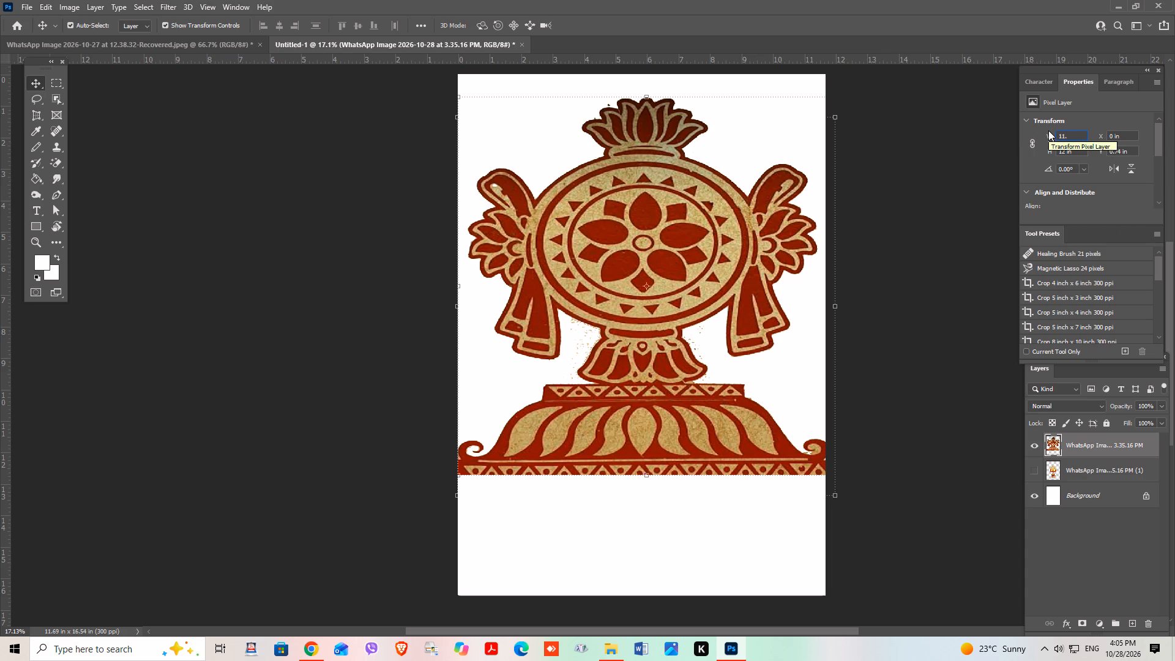
pyautogui.press('6')
pyautogui.press('pagedown')
pyautogui.press('7')
pyautogui.press('Return')
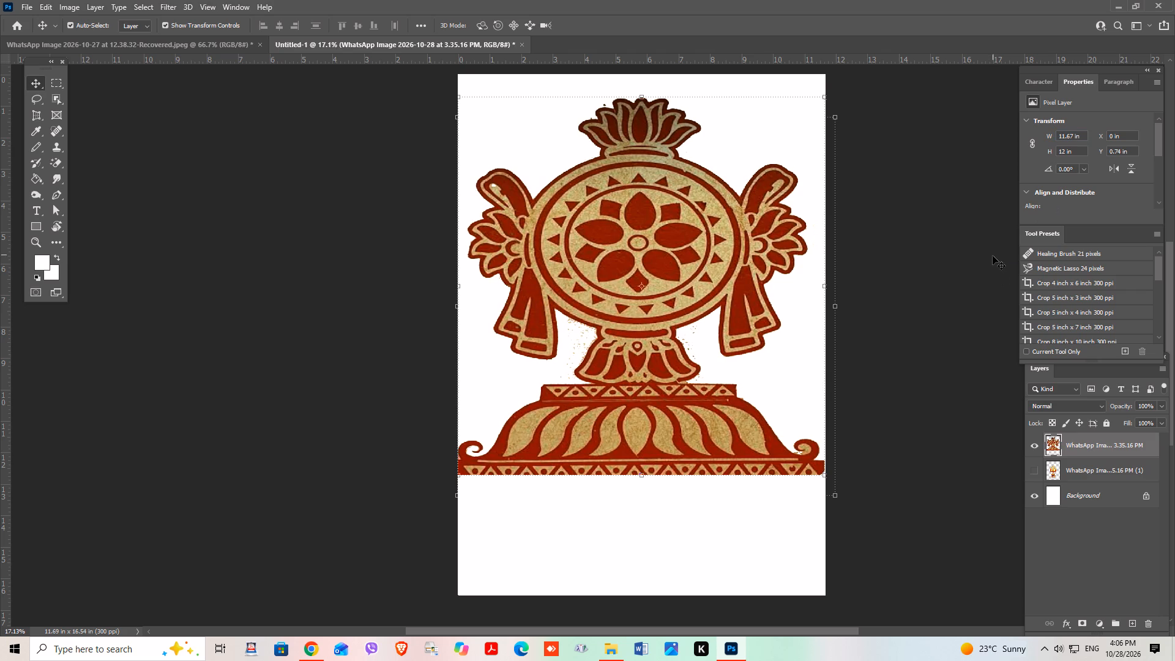
# Nudge the wheel emblem slightly sideways to X 0.01 in and deselect it.
pyautogui.click(715, 450)
pyautogui.press('Right')
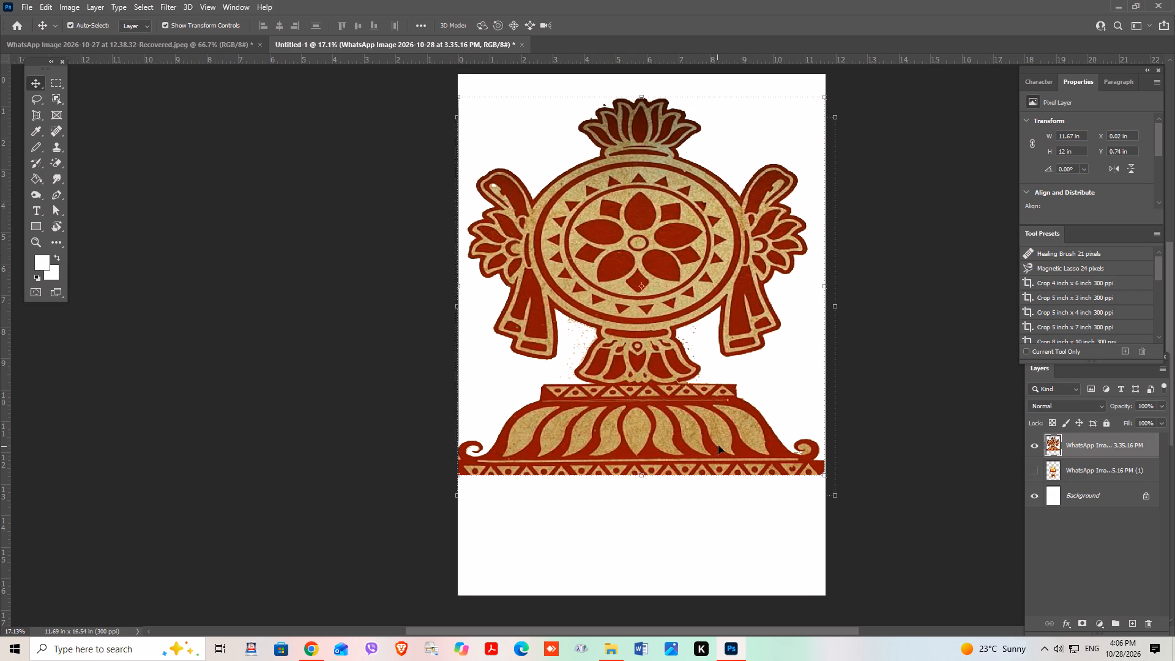
pyautogui.press('Right')
pyautogui.press('Left')
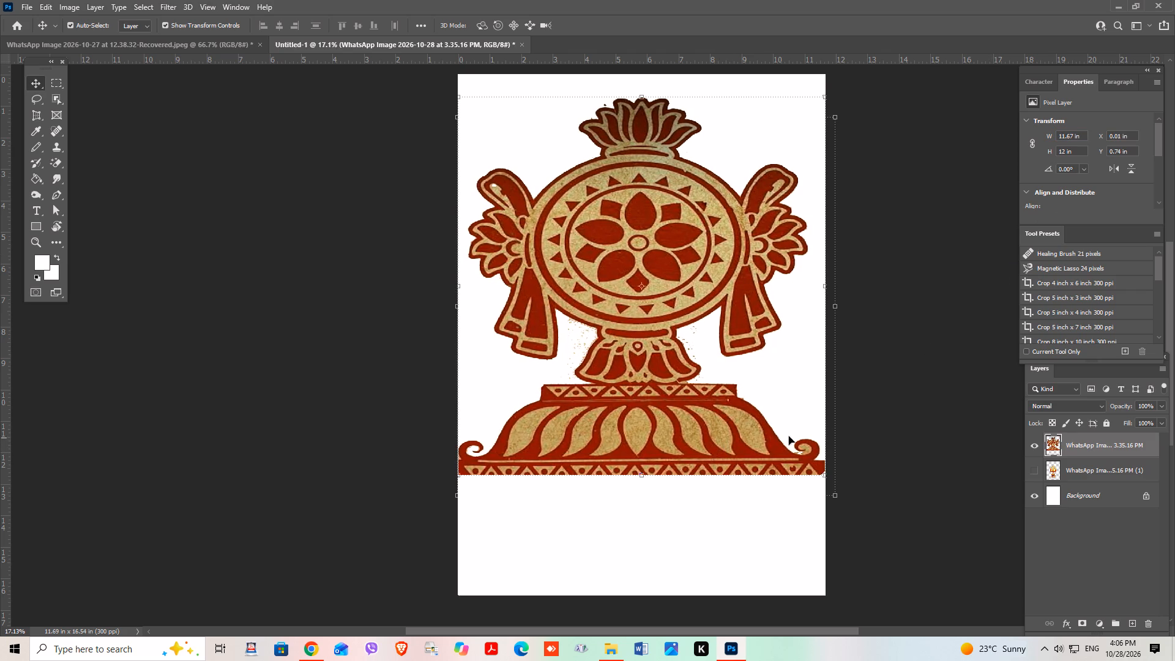
pyautogui.click(876, 377)
# Move the wheel emblem down the page to Y 1.82 in, closer to the vertical centre, and deselect it.
pyautogui.scroll(3, 873, 378)
pyautogui.scroll(-4, 681, 507)
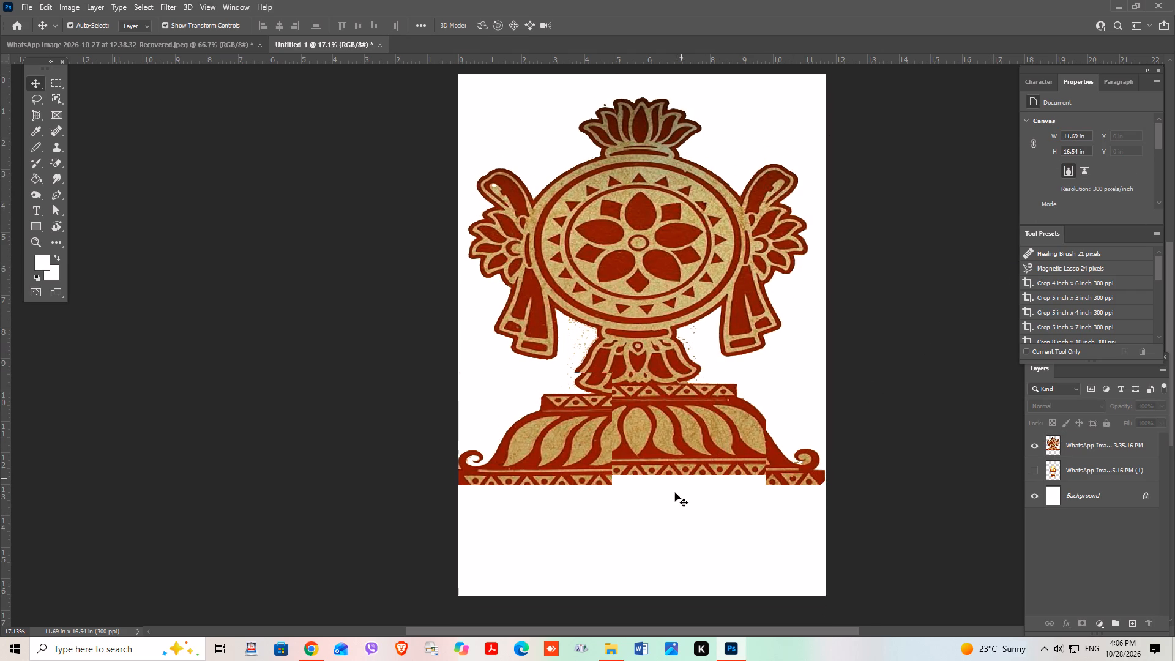
pyautogui.moveTo(660, 440); pyautogui.dragTo(662, 453)
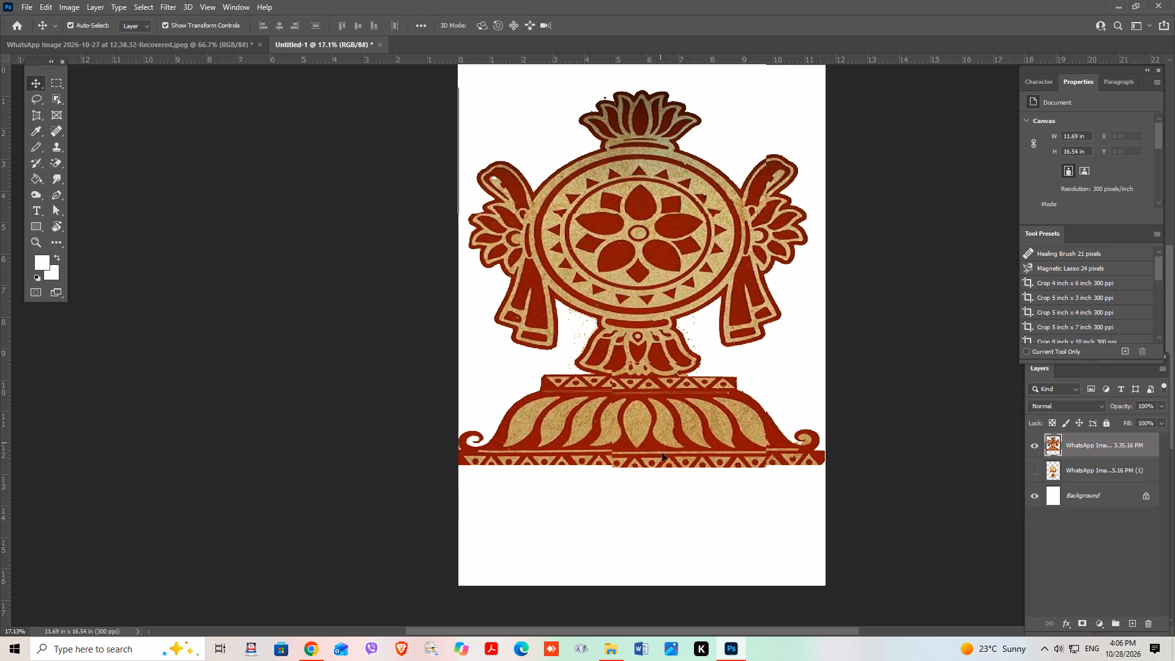
pyautogui.moveTo(662, 453); pyautogui.dragTo(666, 489)
pyautogui.keyDown('shift'); pyautogui.moveTo(666, 489); pyautogui.dragTo(665, 474); pyautogui.keyUp('shift')
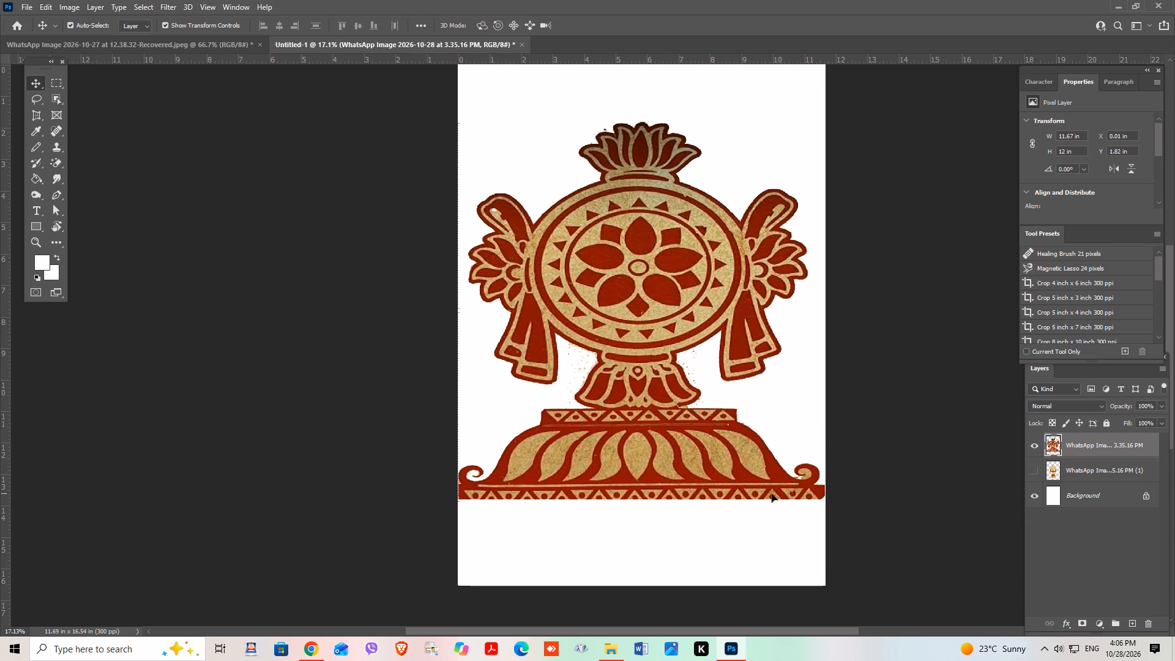
pyautogui.click(897, 479)
pyautogui.scroll(5, 886, 485)
pyautogui.scroll(-2, 886, 485)
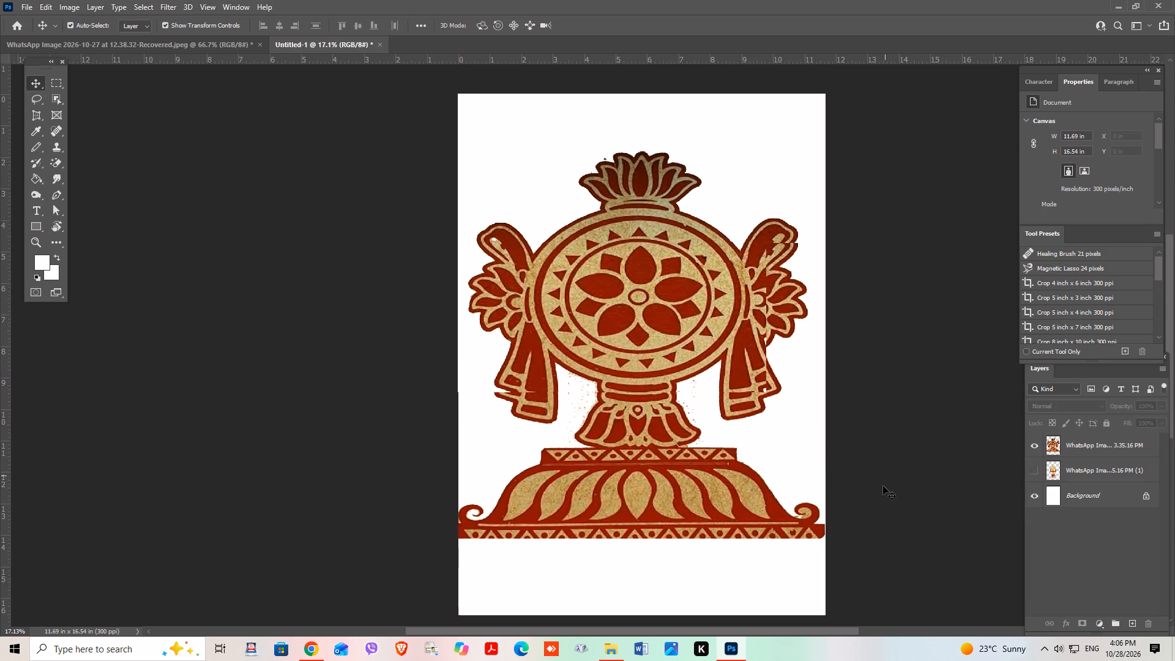
# Brighten the wheel emblem with Levels by lowering the RGB white input level, and deselect the layer.
pyautogui.click(678, 329)
pyautogui.hotkey('ctrl', 'l')
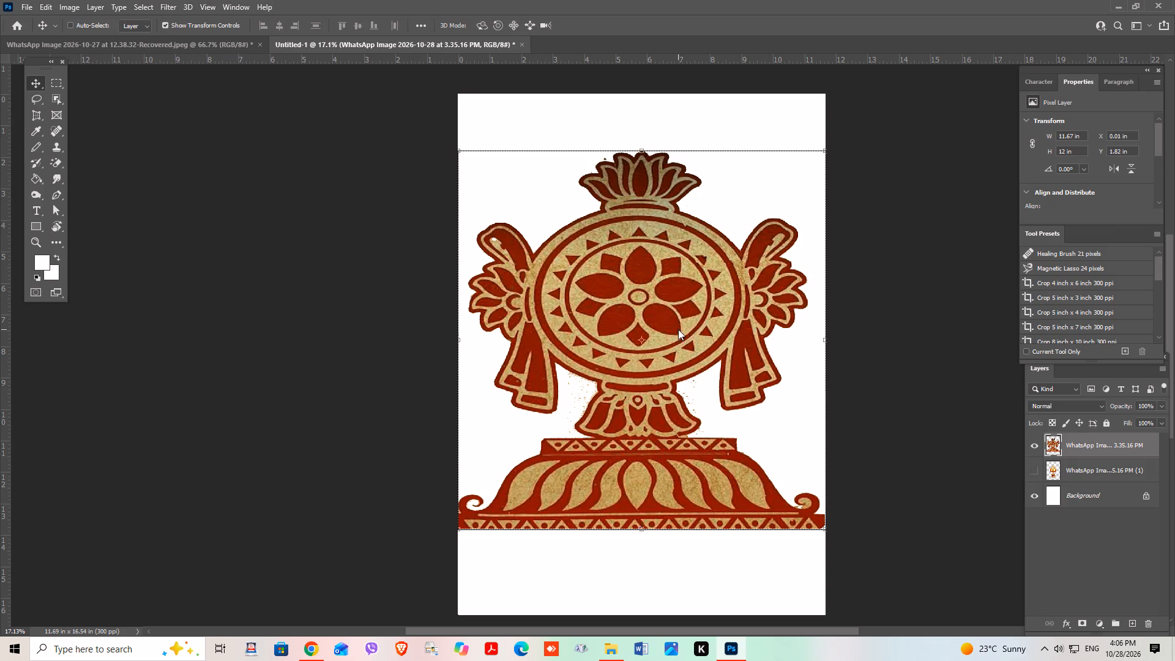
pyautogui.moveTo(993, 540); pyautogui.dragTo(969, 535)
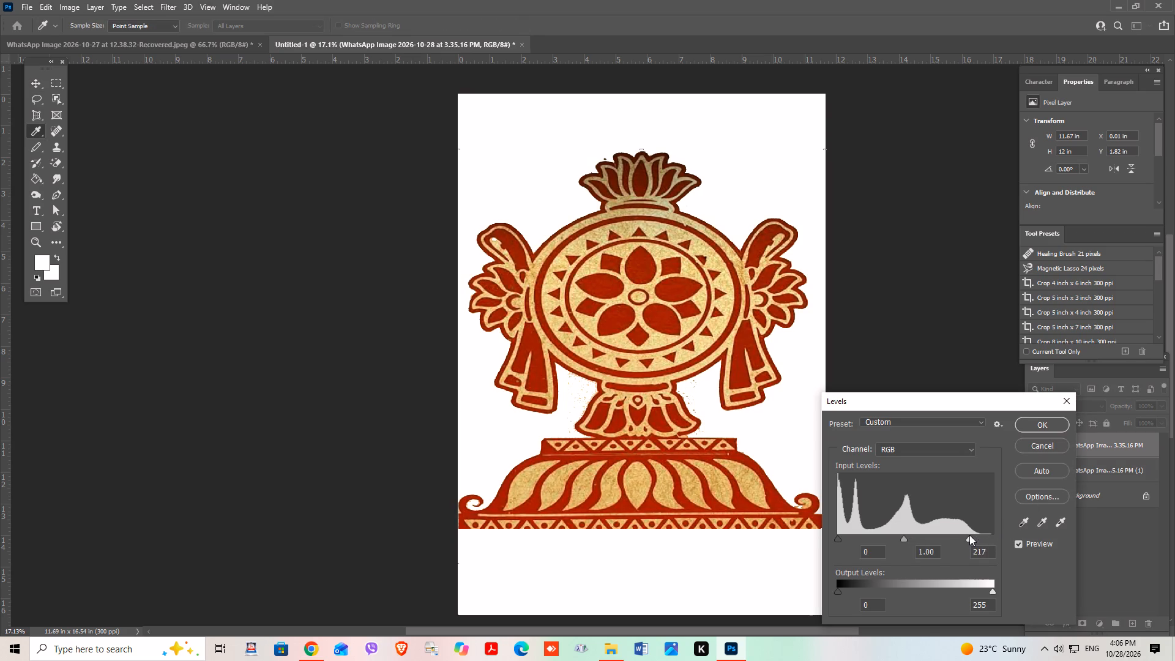
pyautogui.moveTo(969, 535); pyautogui.dragTo(963, 533)
pyautogui.click(1046, 429)
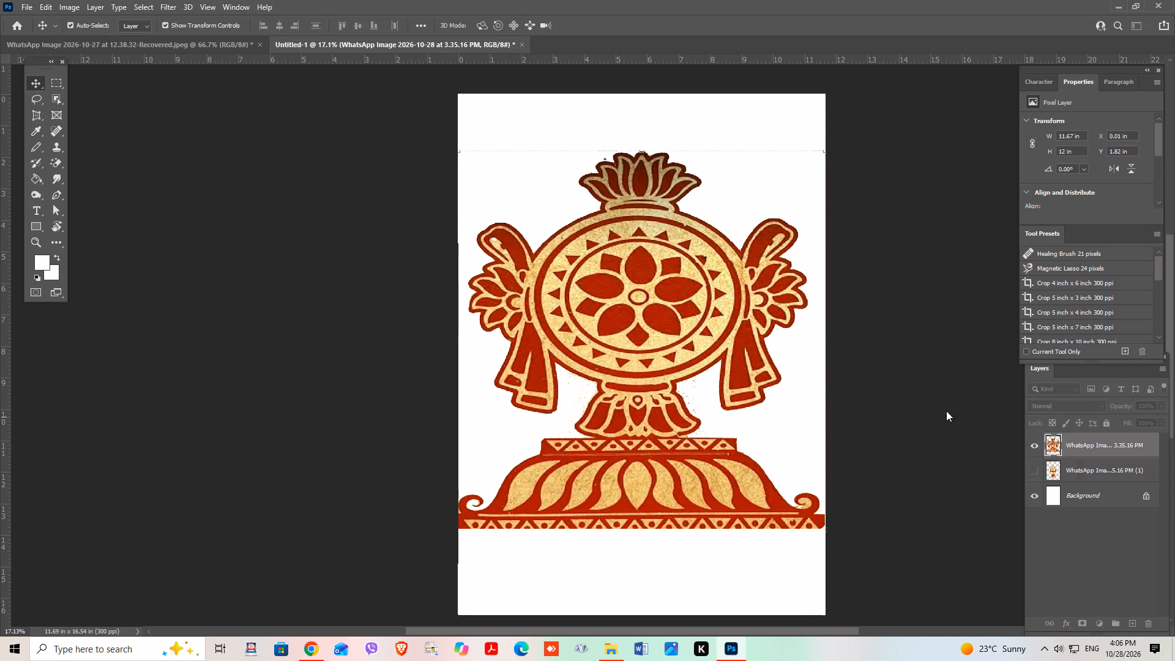
pyautogui.click(918, 396)
# Print one copy of the wheel emblem page on the Kyocera TASKalfa 2020 GX, checking the A3 paper, source and scaling settings first.
pyautogui.scroll(3, 917, 396)
pyautogui.hotkey('ctrl', 'p')
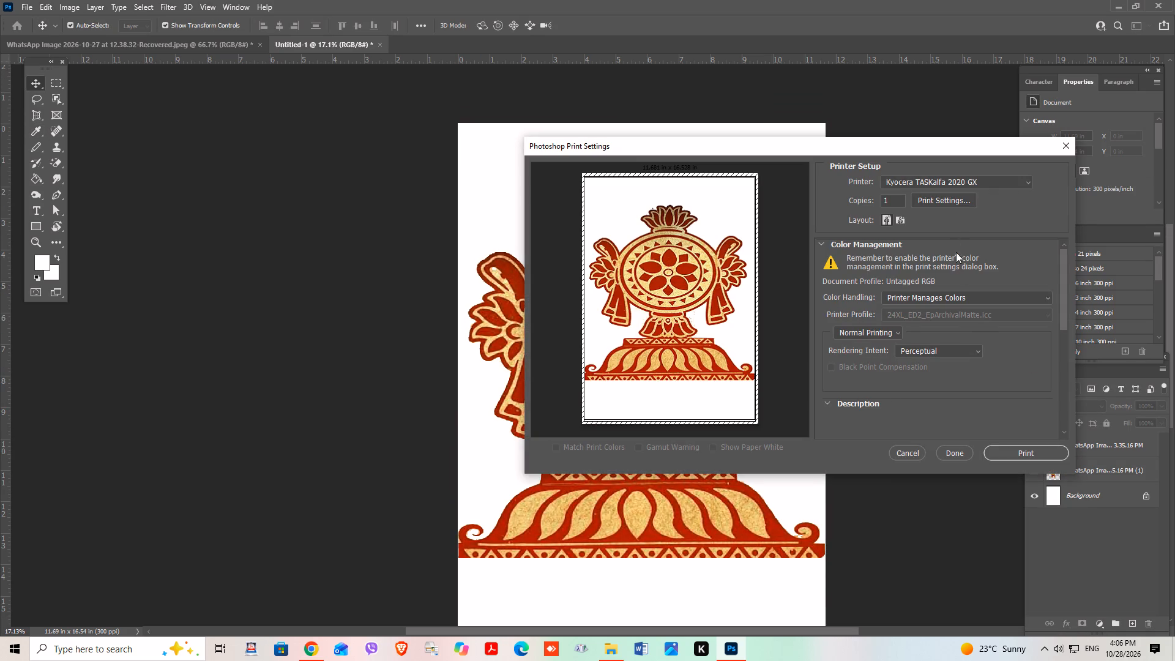
pyautogui.click(947, 202)
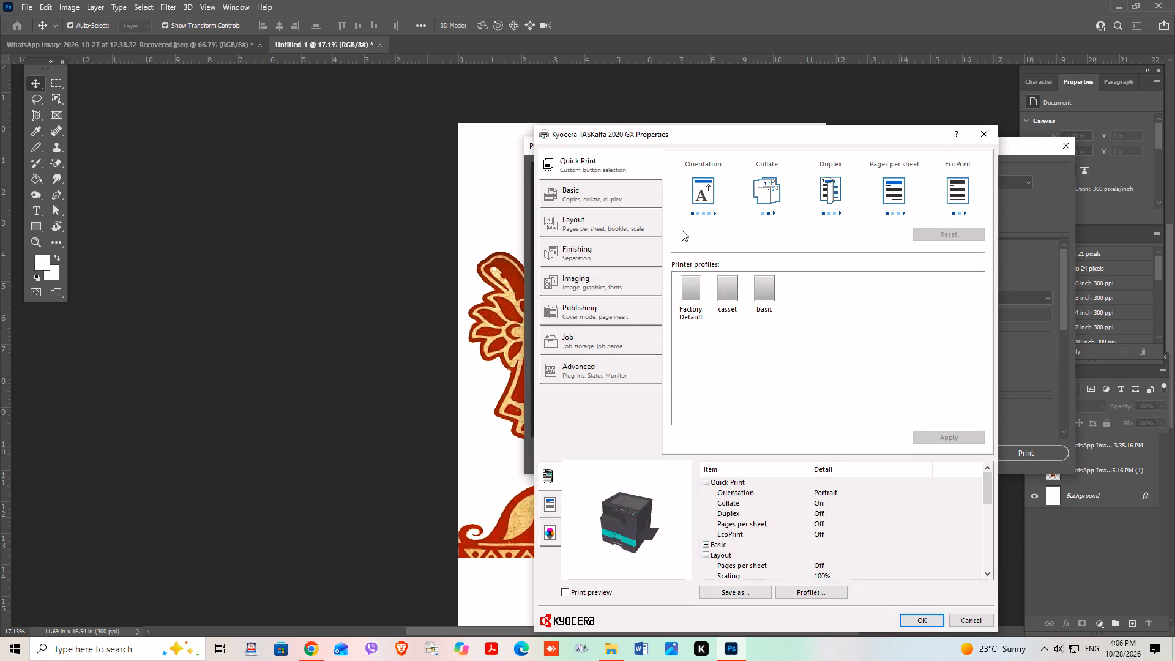
pyautogui.click(619, 200)
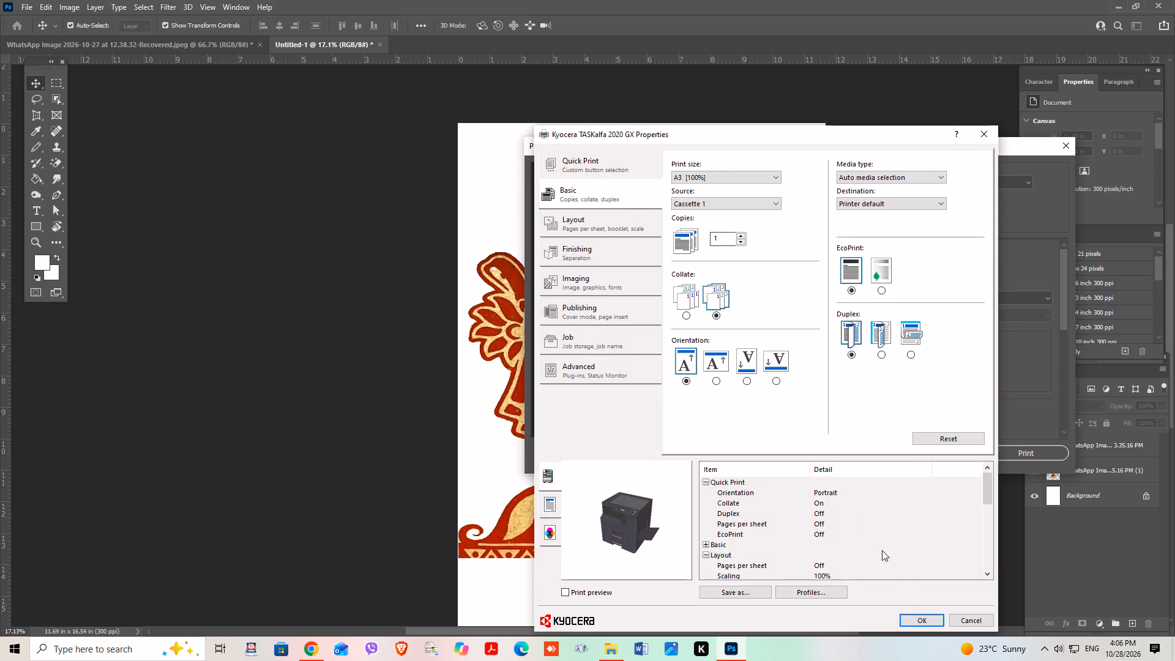
pyautogui.click(925, 619)
pyautogui.moveTo(1063, 301); pyautogui.dragTo(1065, 375)
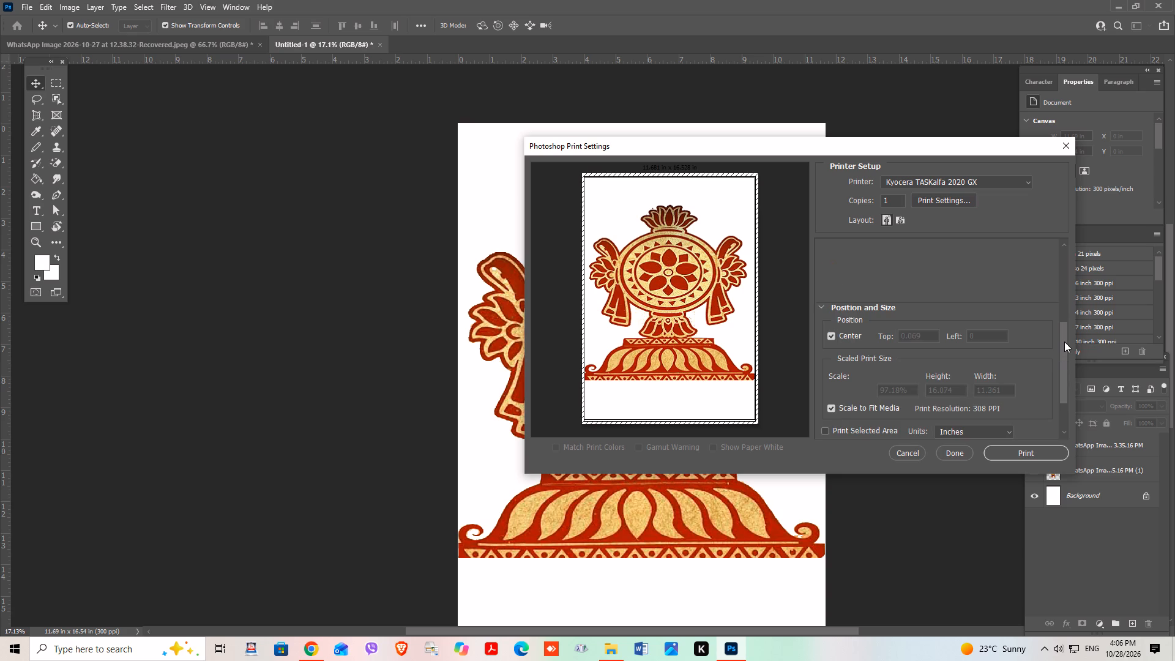
pyautogui.click(1014, 450)
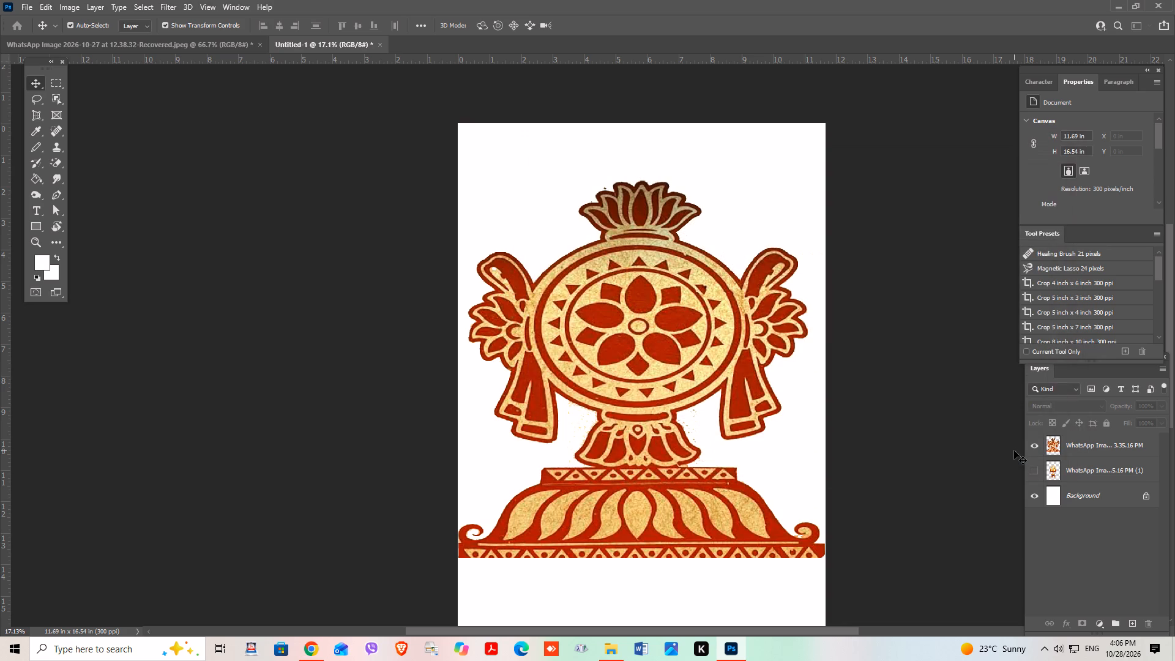
pyautogui.click(877, 367)
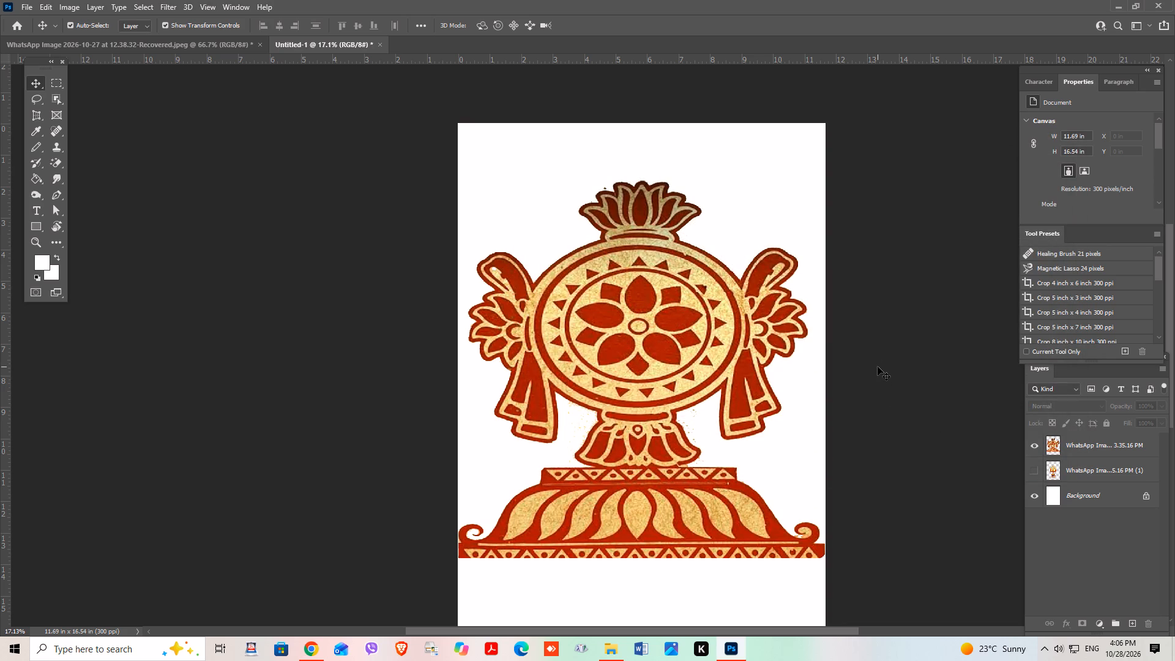
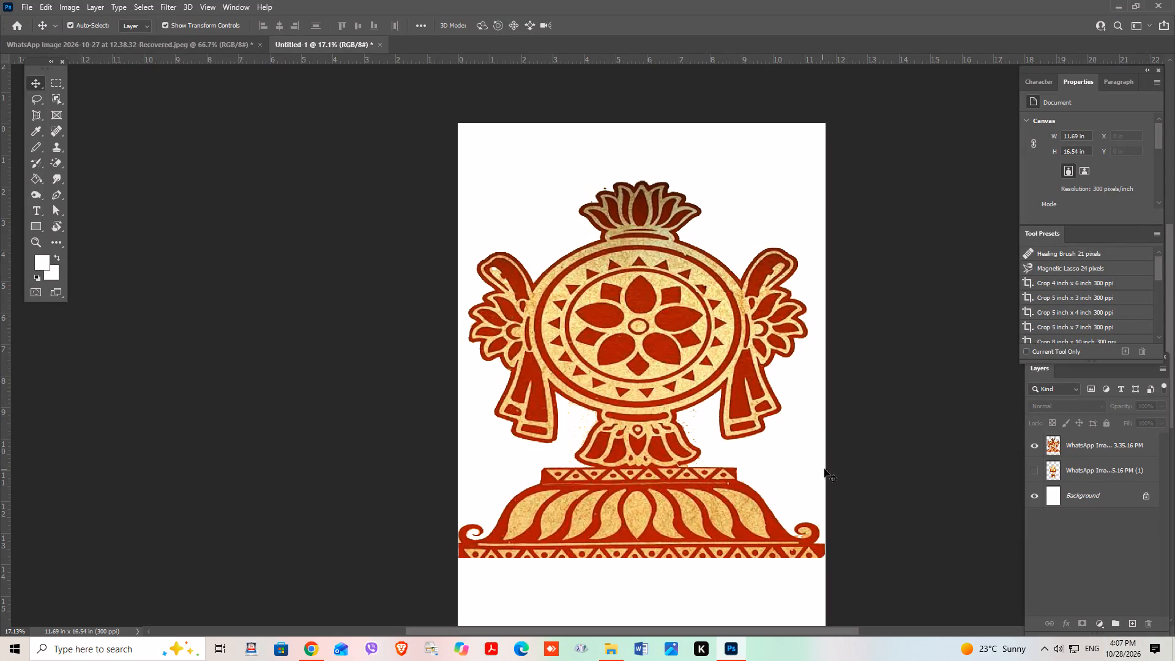
# Hide the wheel emblem layer in the Untitled-1 document.
pyautogui.click(677, 488)
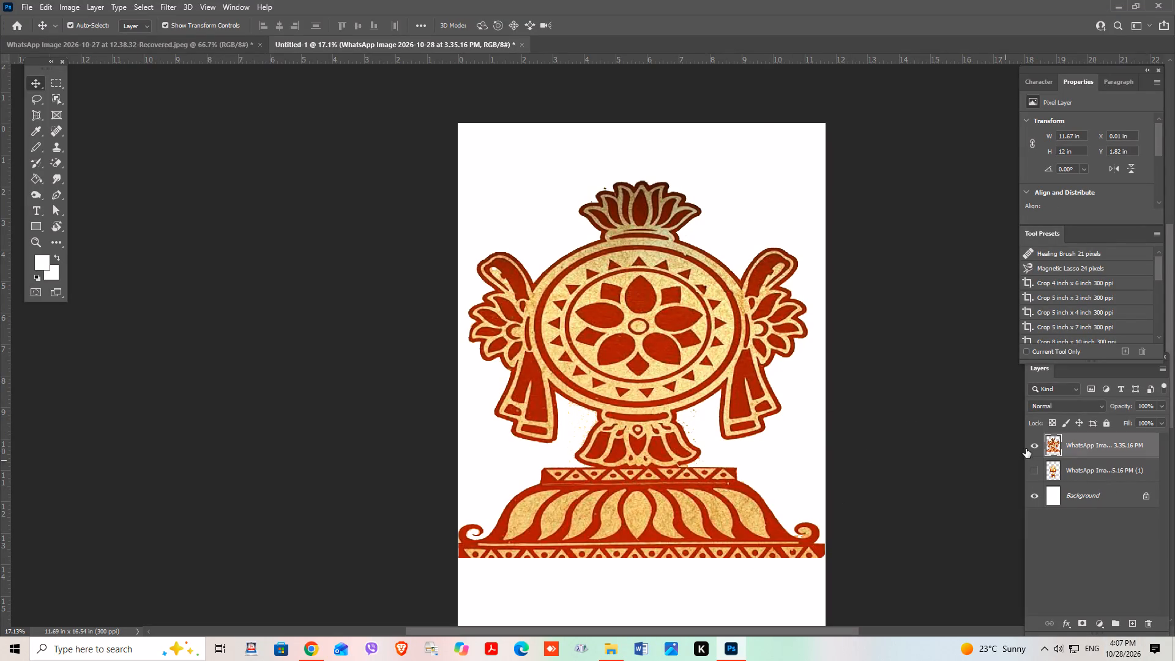
pyautogui.click(1036, 445)
# Place the golden mace image, WhatsApp Image 2026-10-28 at 3.35.17 PM (1), from the Downloads folder onto the blank page.
pyautogui.click(609, 653)
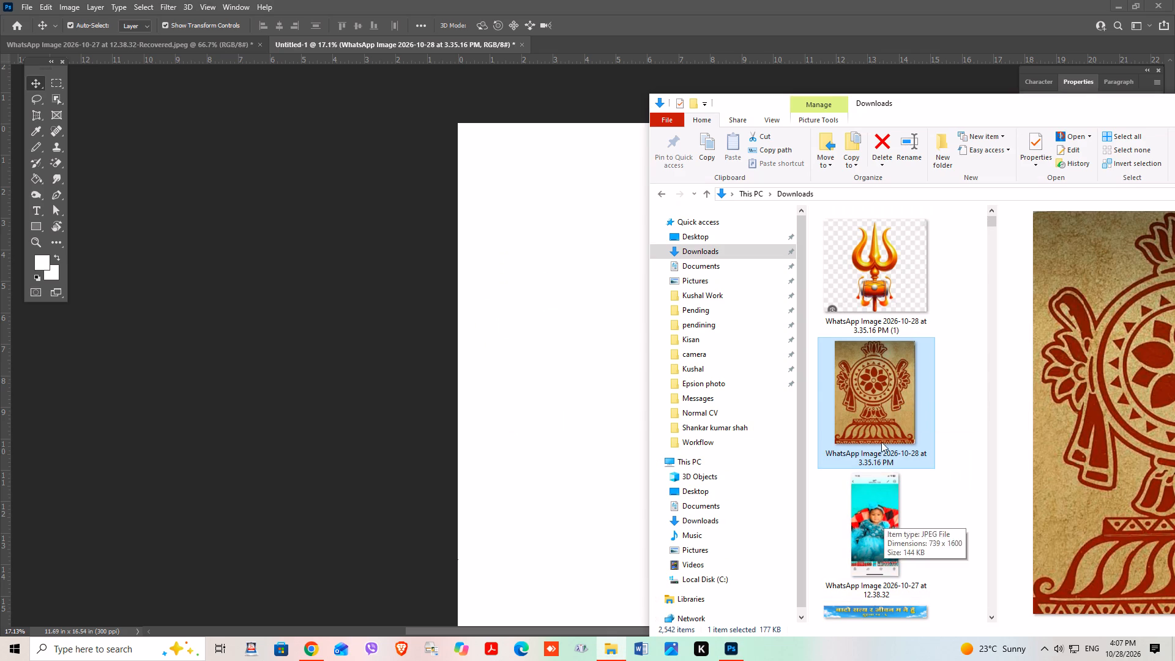
pyautogui.scroll(3, 882, 405)
pyautogui.click(875, 277)
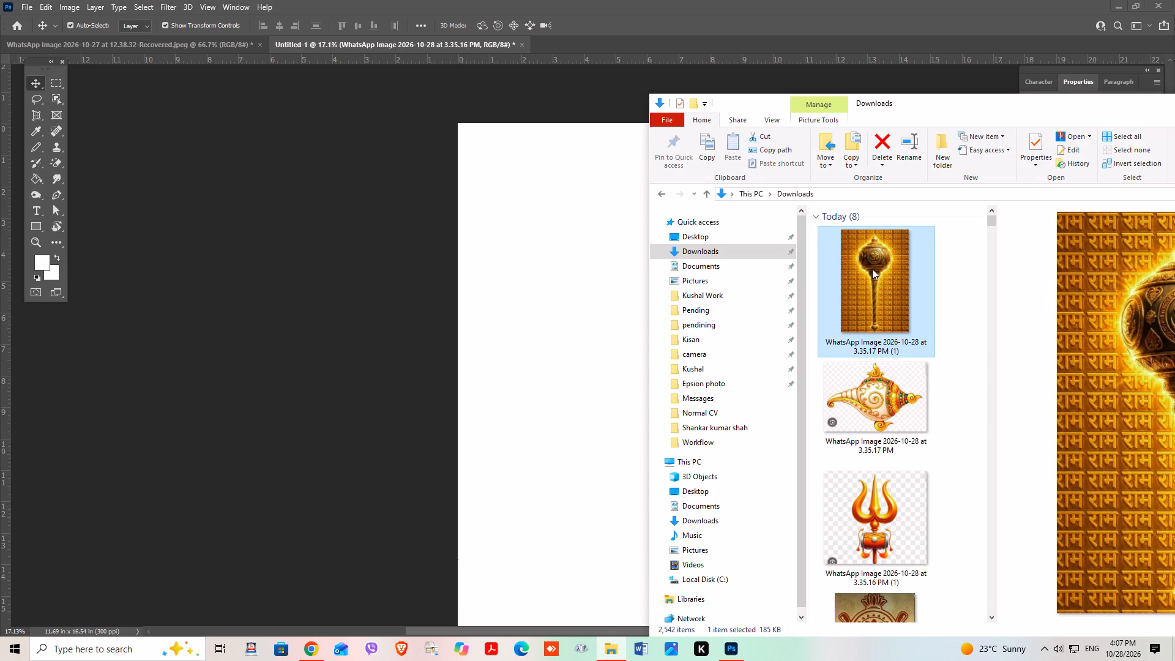
pyautogui.moveTo(873, 266); pyautogui.dragTo(587, 309)
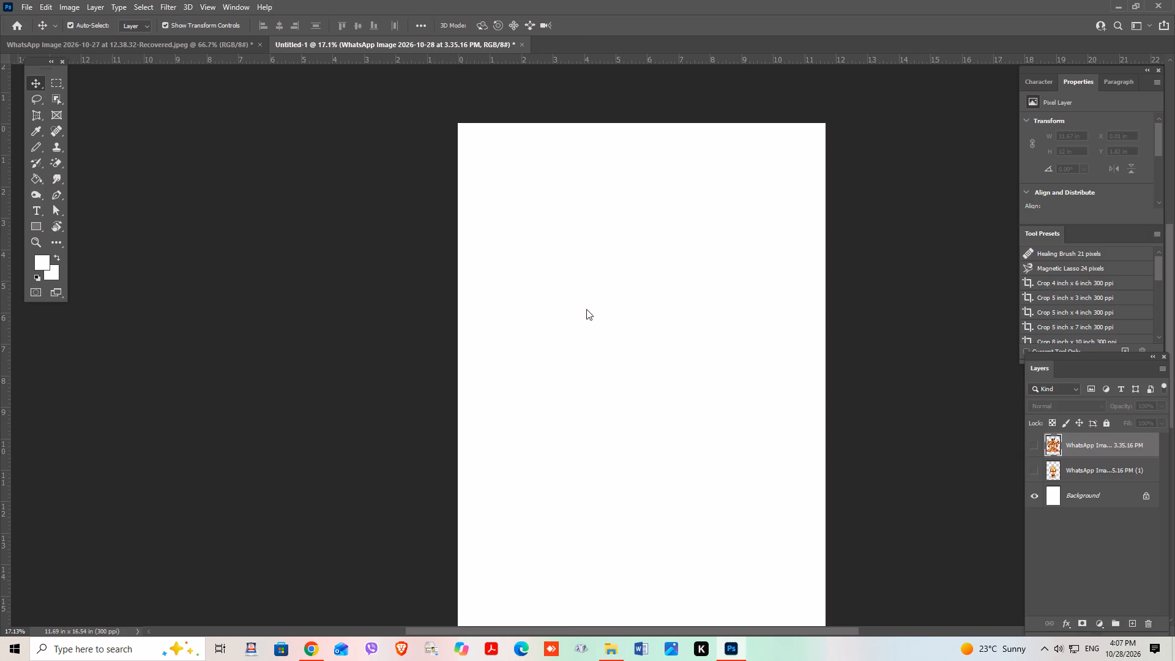
pyautogui.click(938, 296)
pyautogui.scroll(-5, 691, 416)
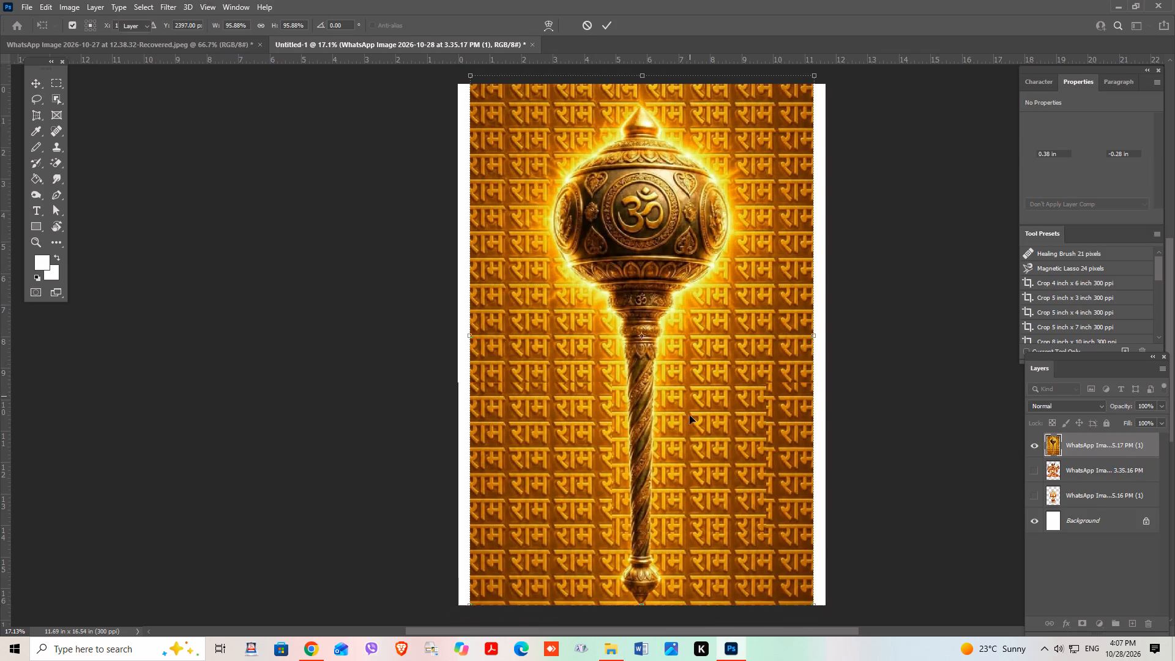
pyautogui.scroll(-3, 690, 416)
pyautogui.click(644, 339)
# Convert the placed mace smart object to layers.
pyautogui.scroll(2, 644, 339)
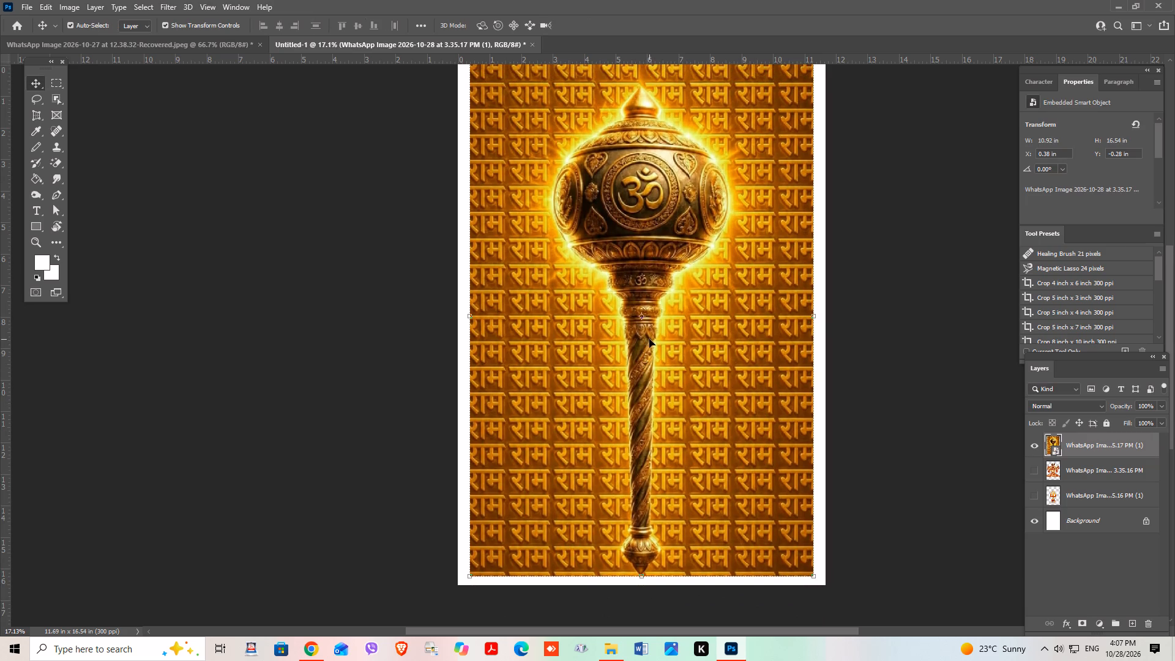
pyautogui.scroll(3, 649, 339)
pyautogui.rightClick(1105, 446)
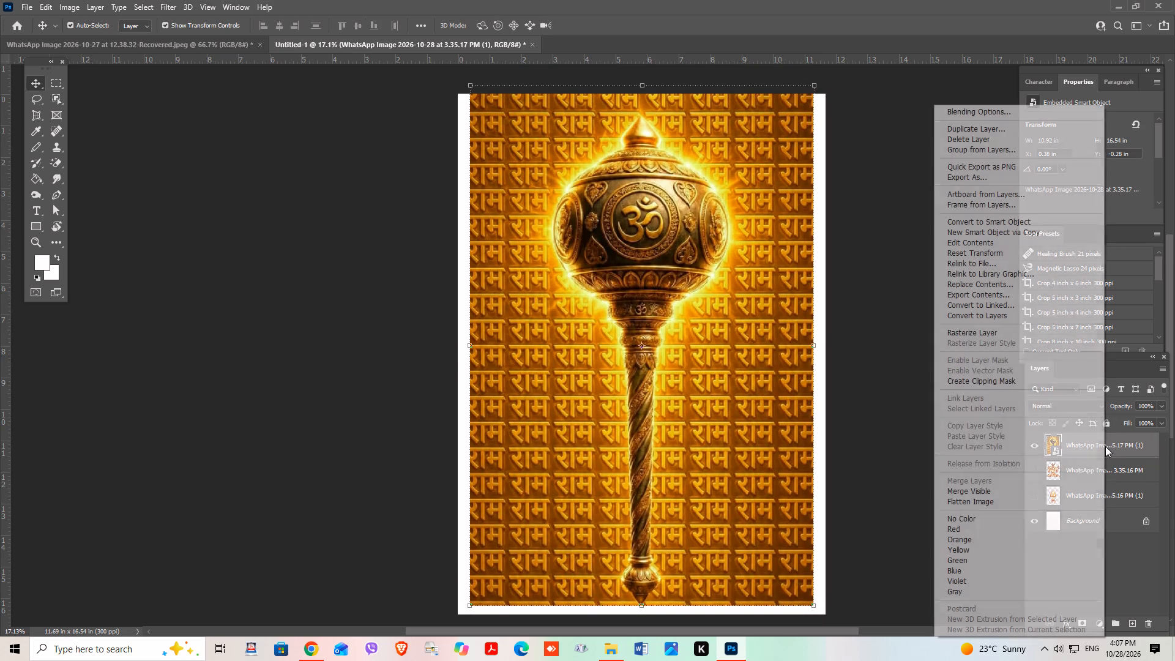
pyautogui.click(980, 316)
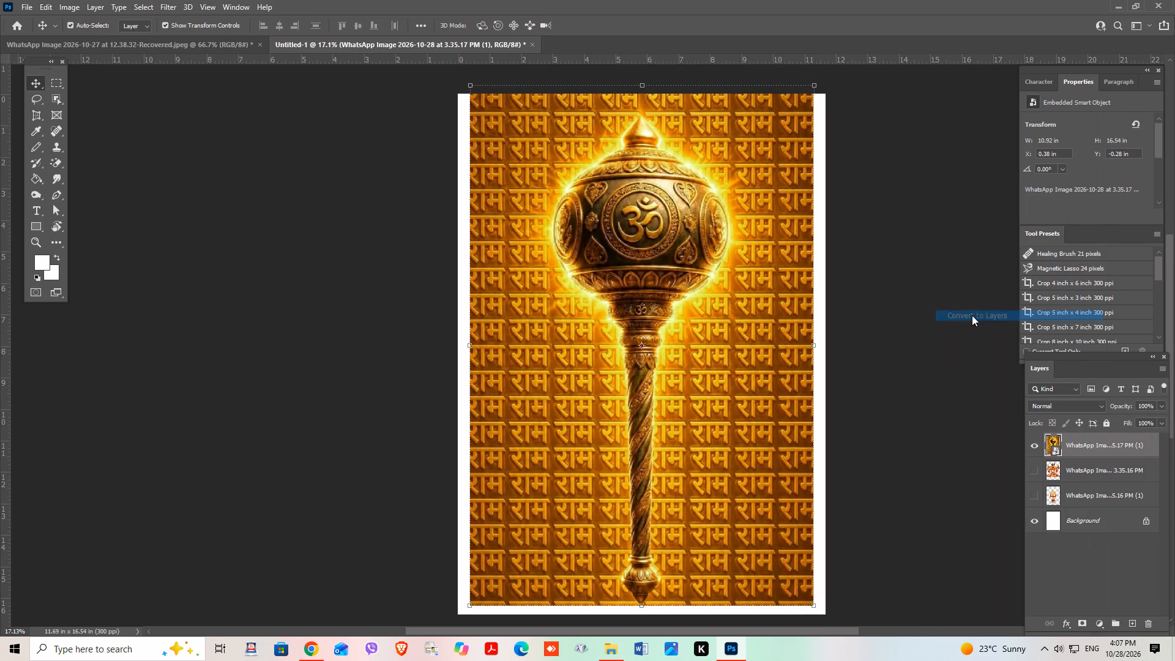
# Convert the golden mace image from a smart object to a regular layer.
pyautogui.click(568, 235)
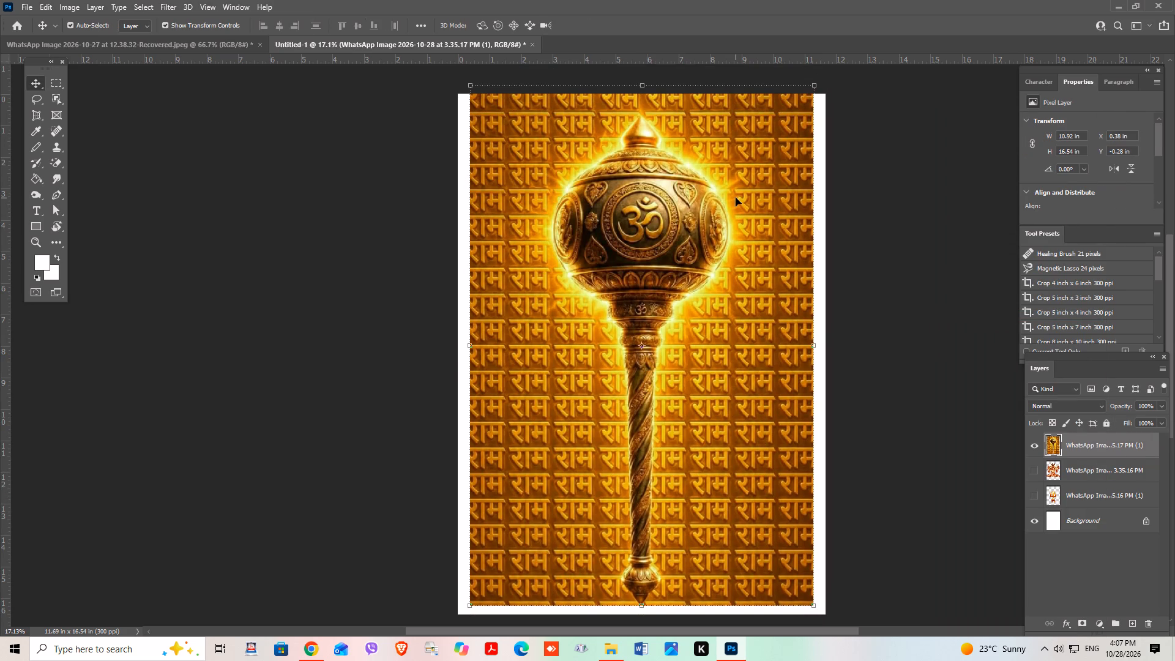
# Set the mace image's height to 12 in, leaving its width unlinked.
pyautogui.click(736, 198)
pyautogui.moveTo(1083, 148); pyautogui.dragTo(1027, 151)
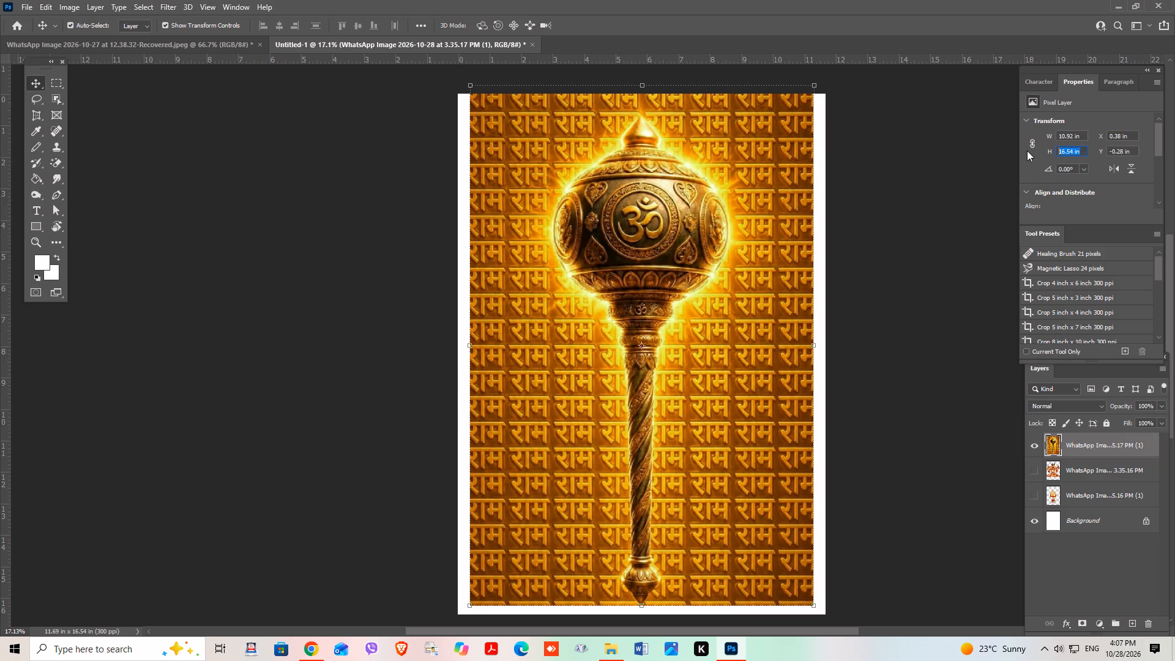
pyautogui.moveTo(1027, 151); pyautogui.dragTo(1033, 151)
pyautogui.press('1')
pyautogui.press('2')
pyautogui.press('Return')
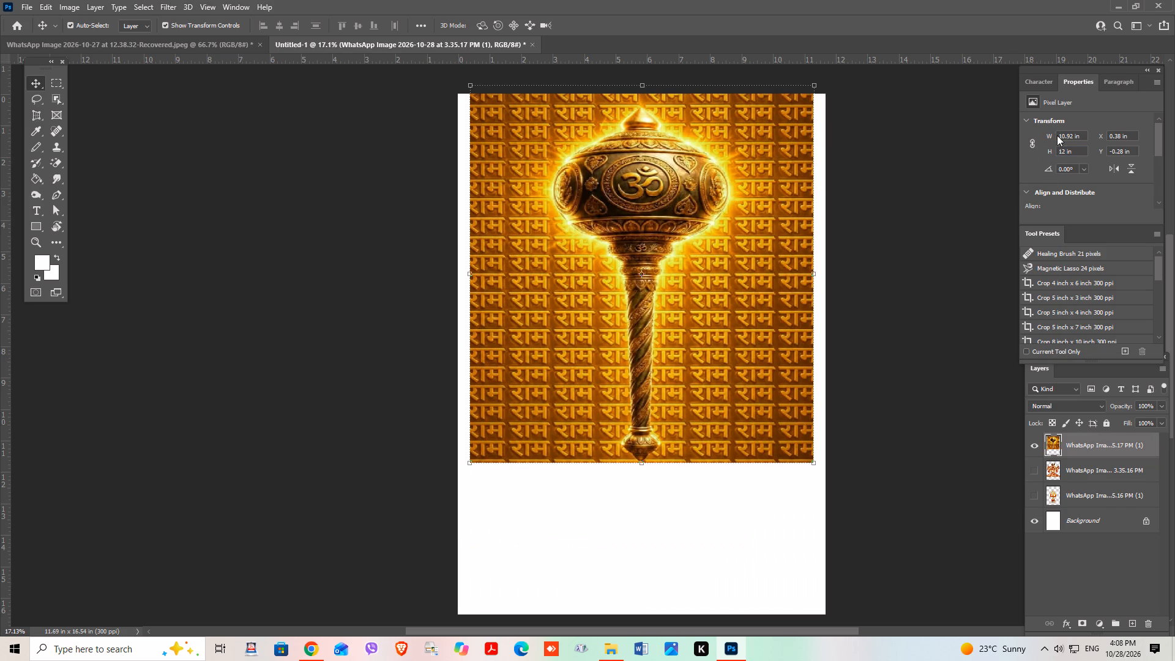
# Move the mace image down the page to about X 0.4 in, Y 1 in, and deselect it.
pyautogui.scroll(-1, 638, 328)
pyautogui.scroll(1, 640, 339)
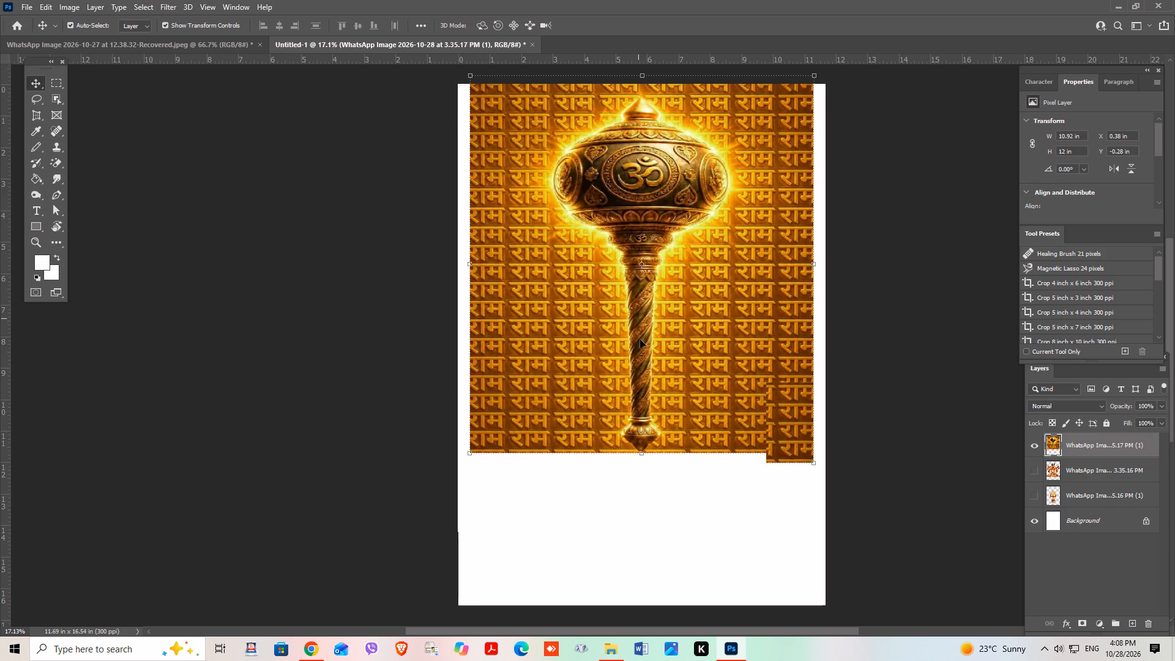
pyautogui.scroll(2, 640, 340)
pyautogui.moveTo(643, 333); pyautogui.dragTo(643, 373)
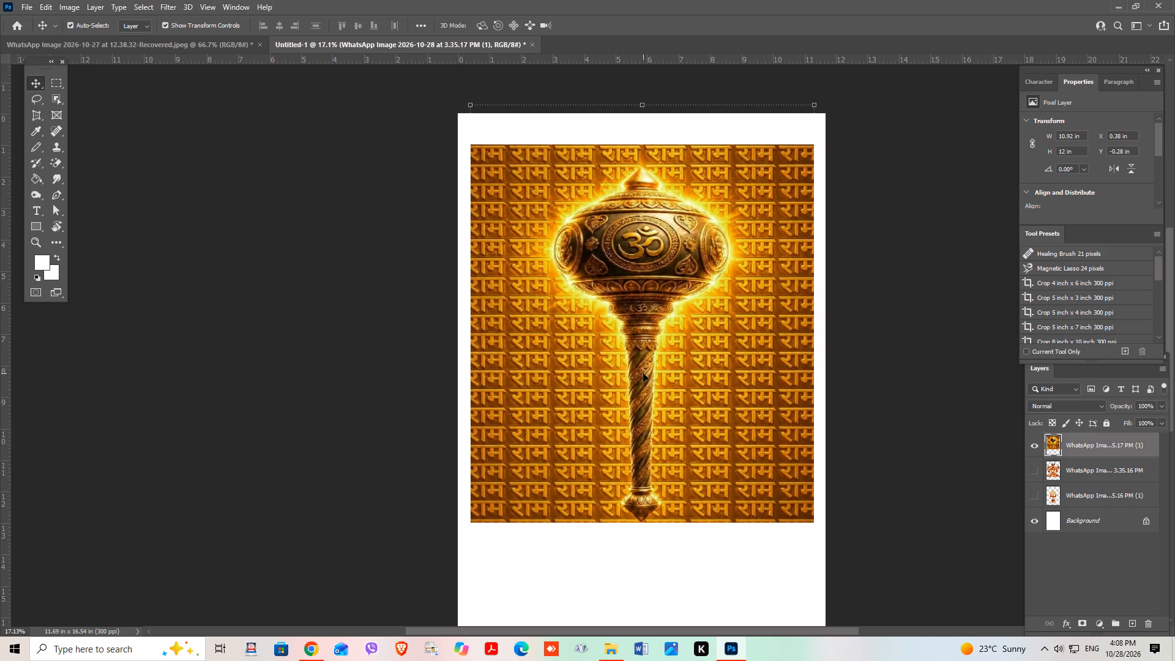
pyautogui.click(878, 337)
# Delete the patterned strip above the mace's tip using a full-width rectangular selection about 1.69 in high from the page top, and deselect.
pyautogui.scroll(2, 879, 341)
pyautogui.click(685, 265)
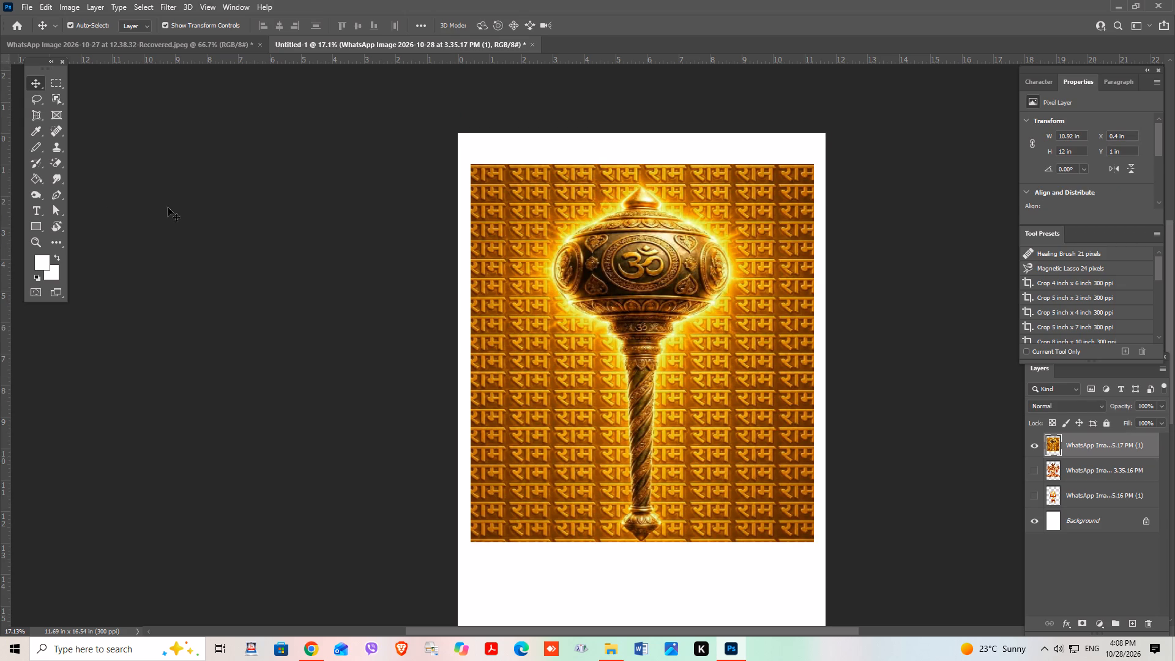
pyautogui.click(54, 85)
pyautogui.moveTo(360, 129); pyautogui.dragTo(647, 163)
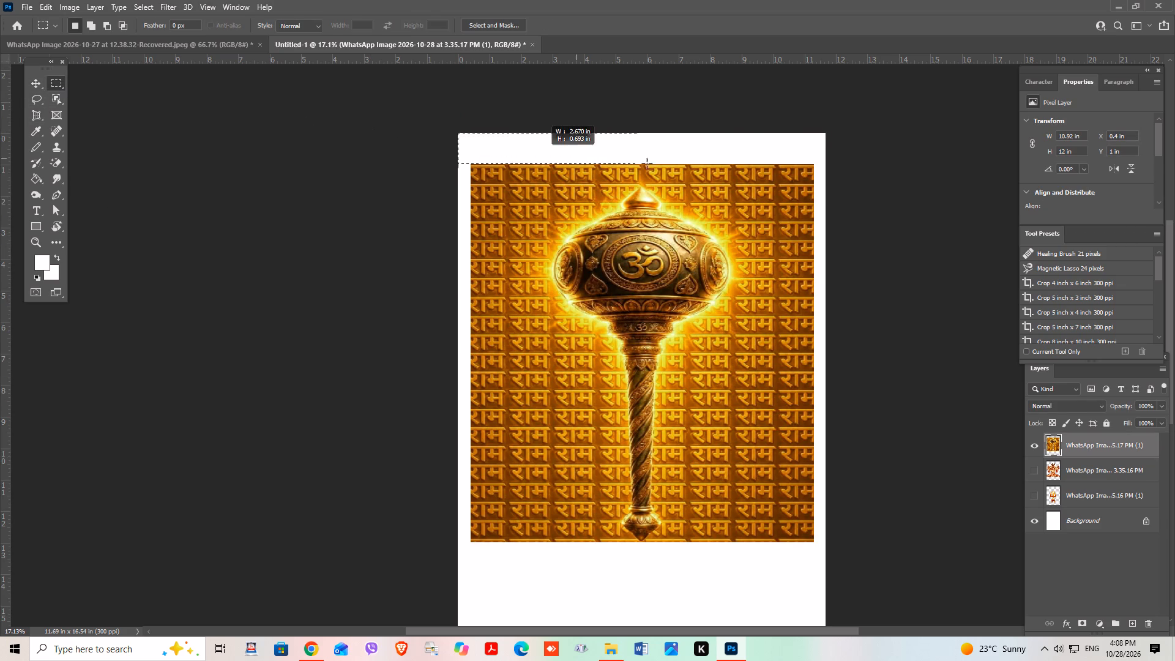
pyautogui.moveTo(647, 163); pyautogui.dragTo(855, 184)
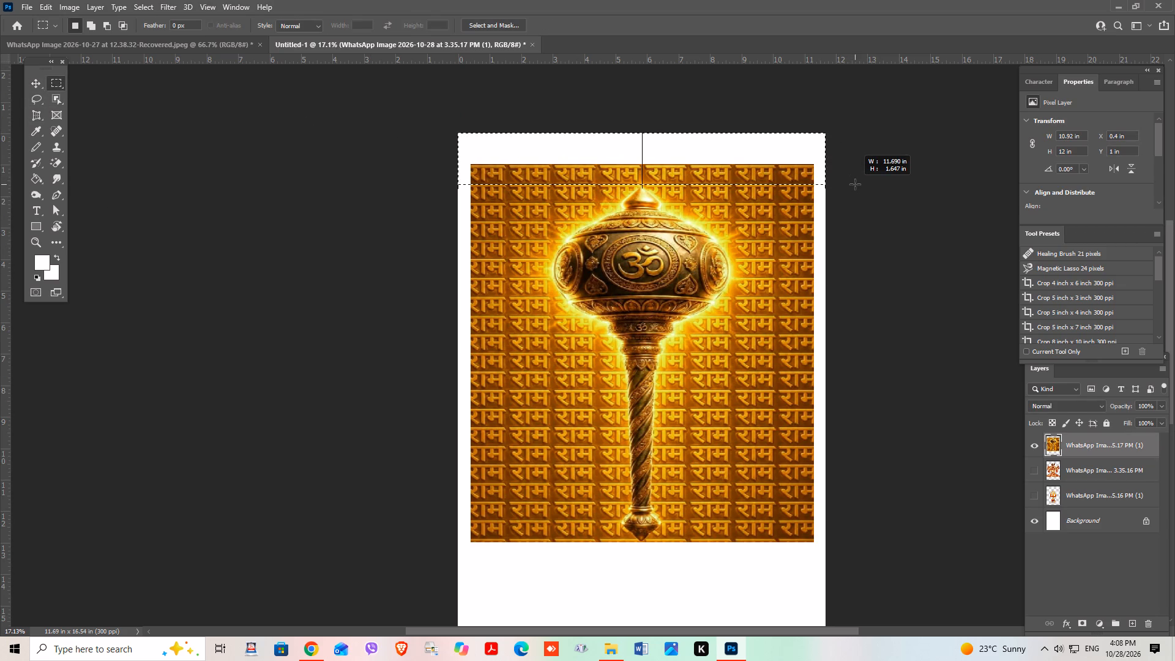
pyautogui.moveTo(855, 184); pyautogui.dragTo(858, 186)
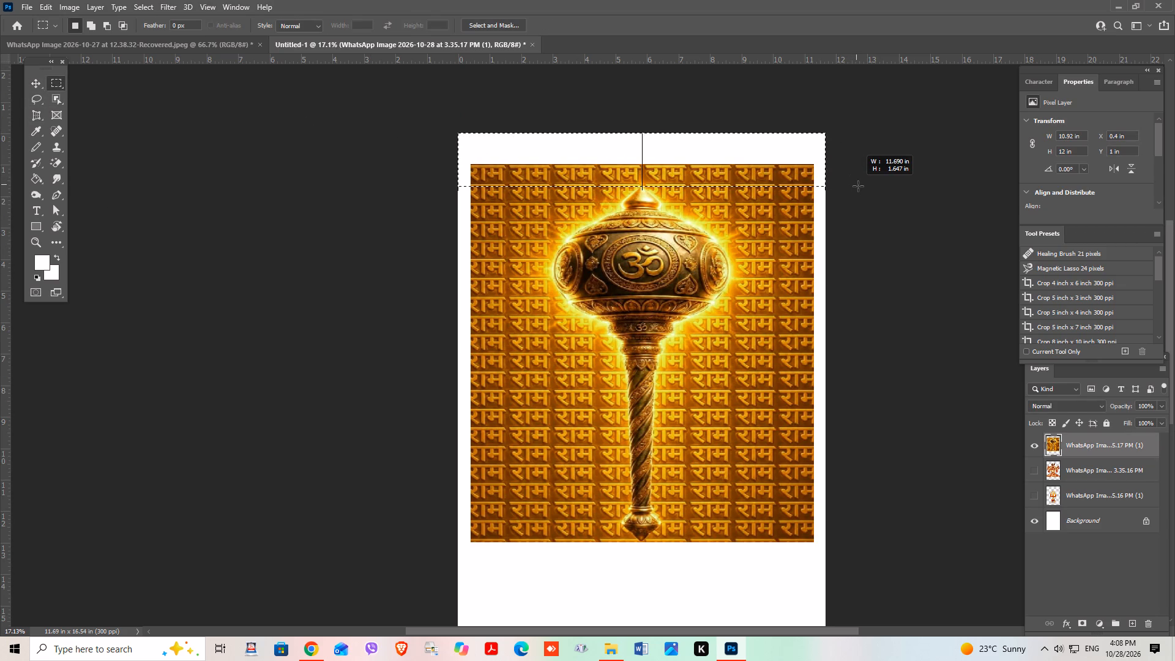
pyautogui.moveTo(858, 186); pyautogui.dragTo(851, 185)
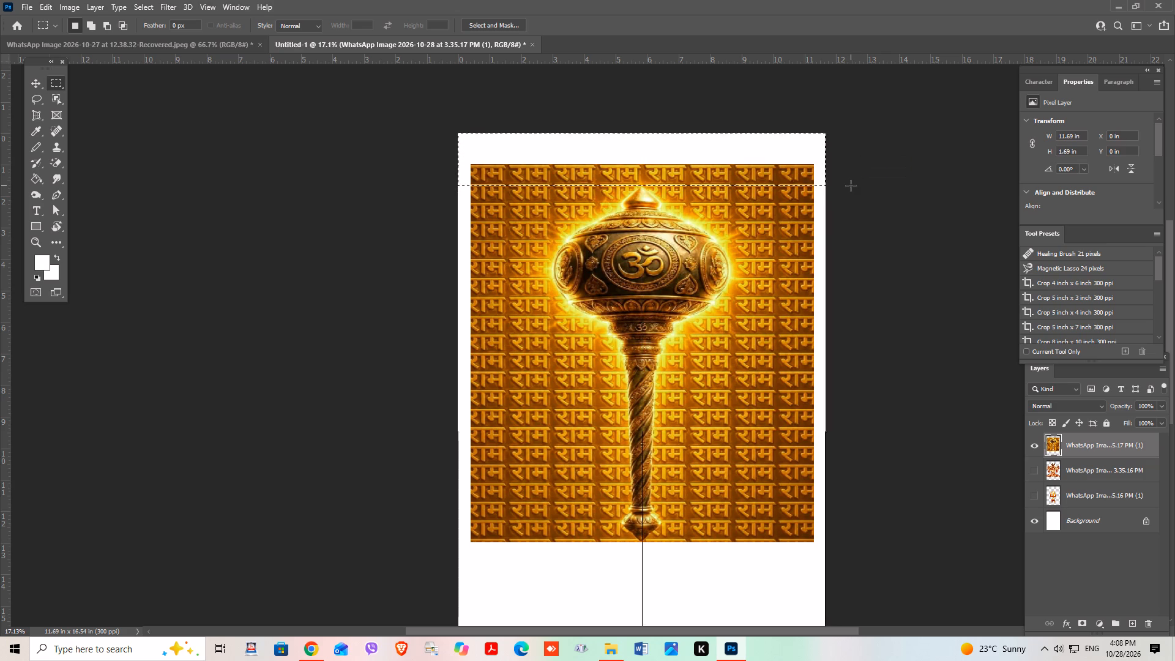
pyautogui.press('Delete')
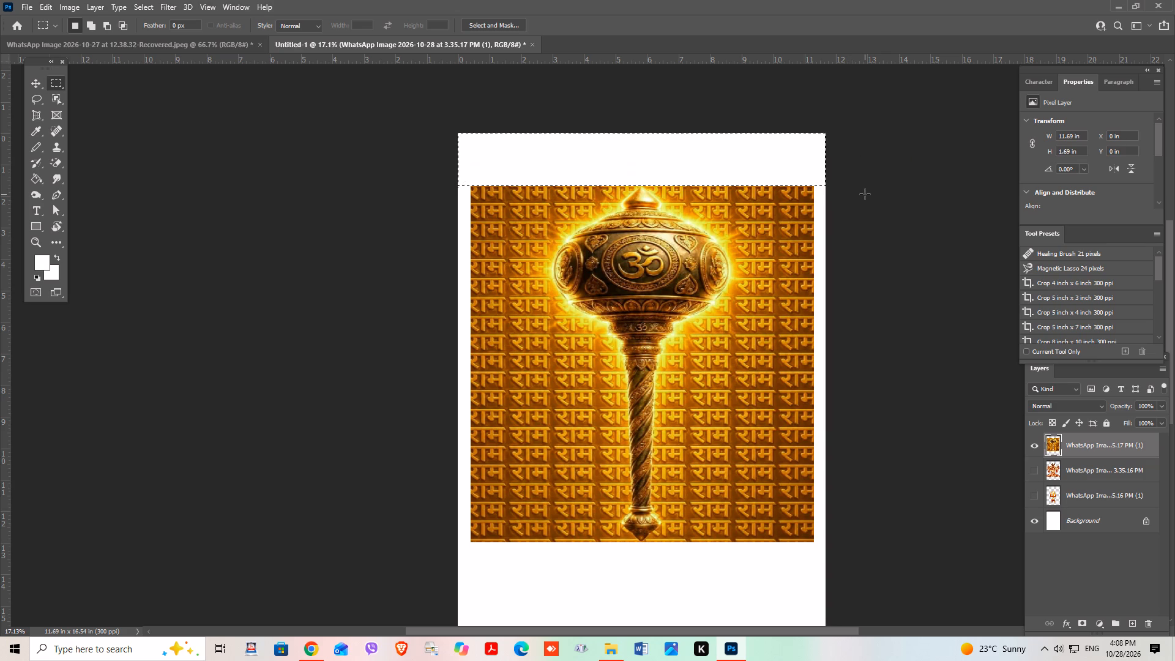
pyautogui.hotkey('ctrl', 'd')
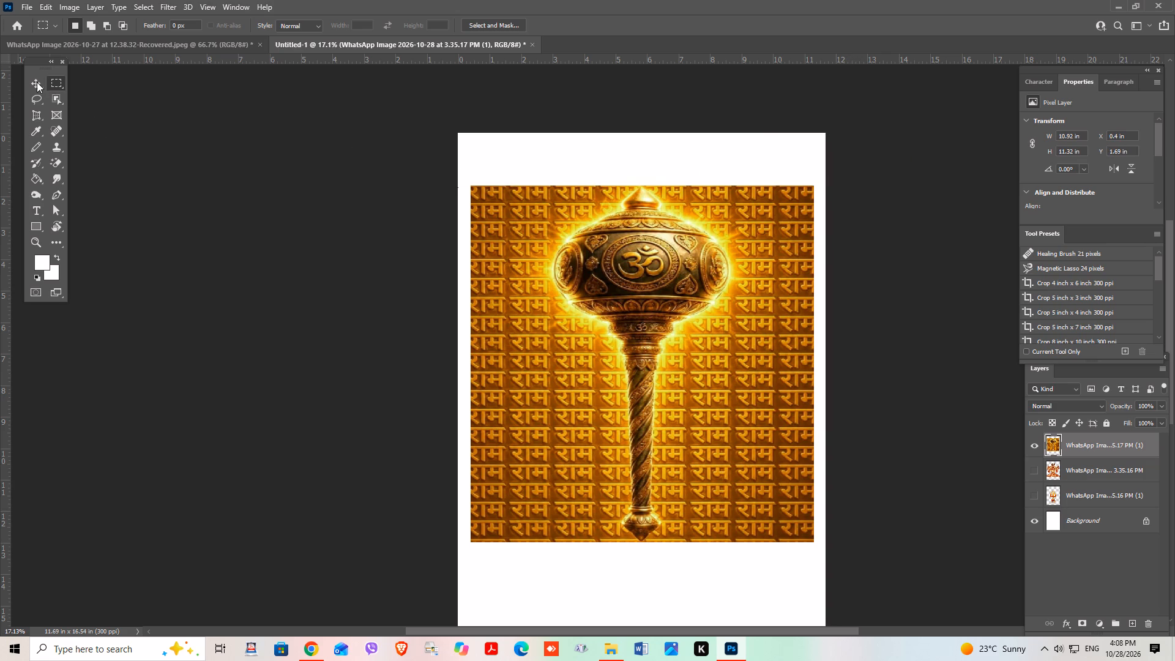
pyautogui.click(37, 82)
pyautogui.click(914, 250)
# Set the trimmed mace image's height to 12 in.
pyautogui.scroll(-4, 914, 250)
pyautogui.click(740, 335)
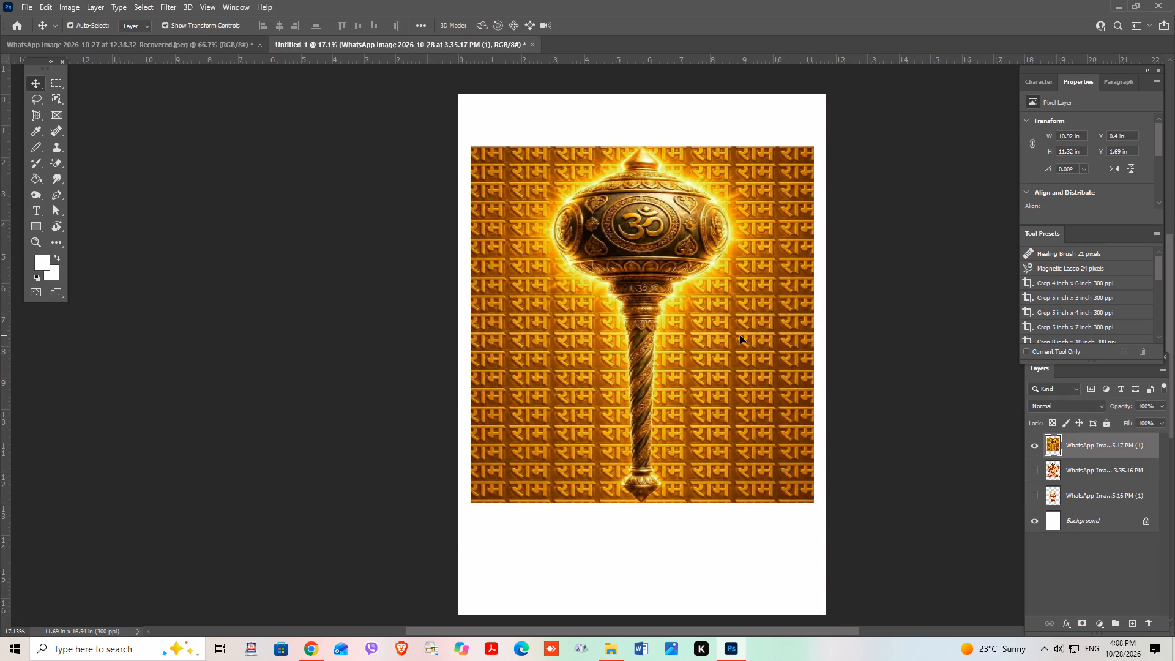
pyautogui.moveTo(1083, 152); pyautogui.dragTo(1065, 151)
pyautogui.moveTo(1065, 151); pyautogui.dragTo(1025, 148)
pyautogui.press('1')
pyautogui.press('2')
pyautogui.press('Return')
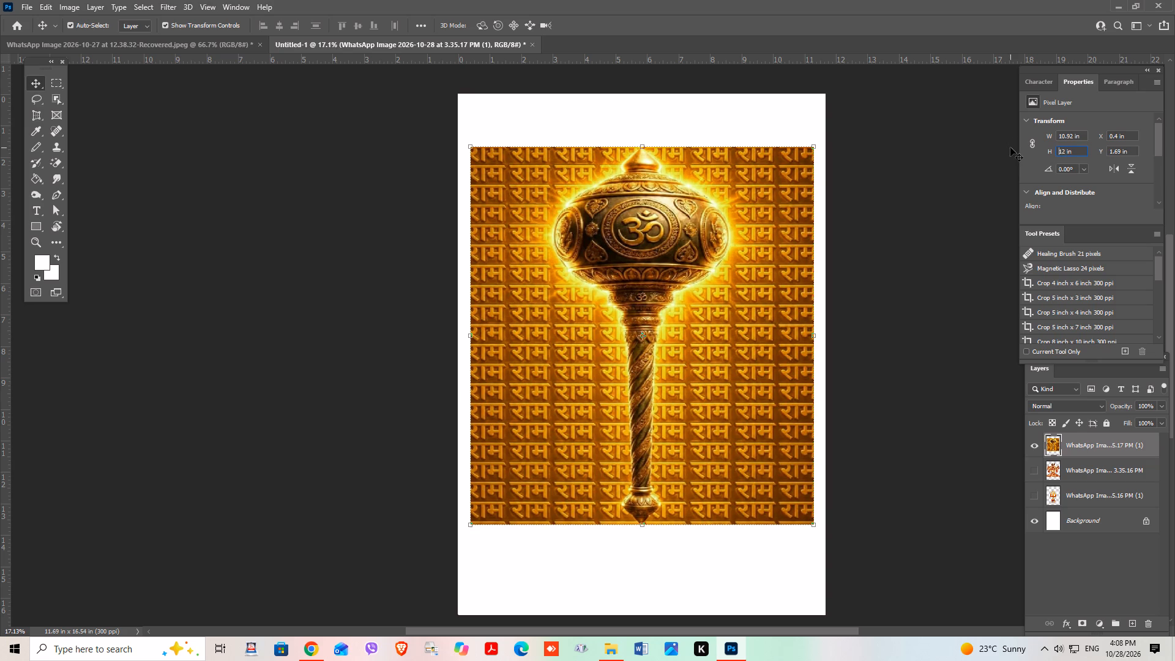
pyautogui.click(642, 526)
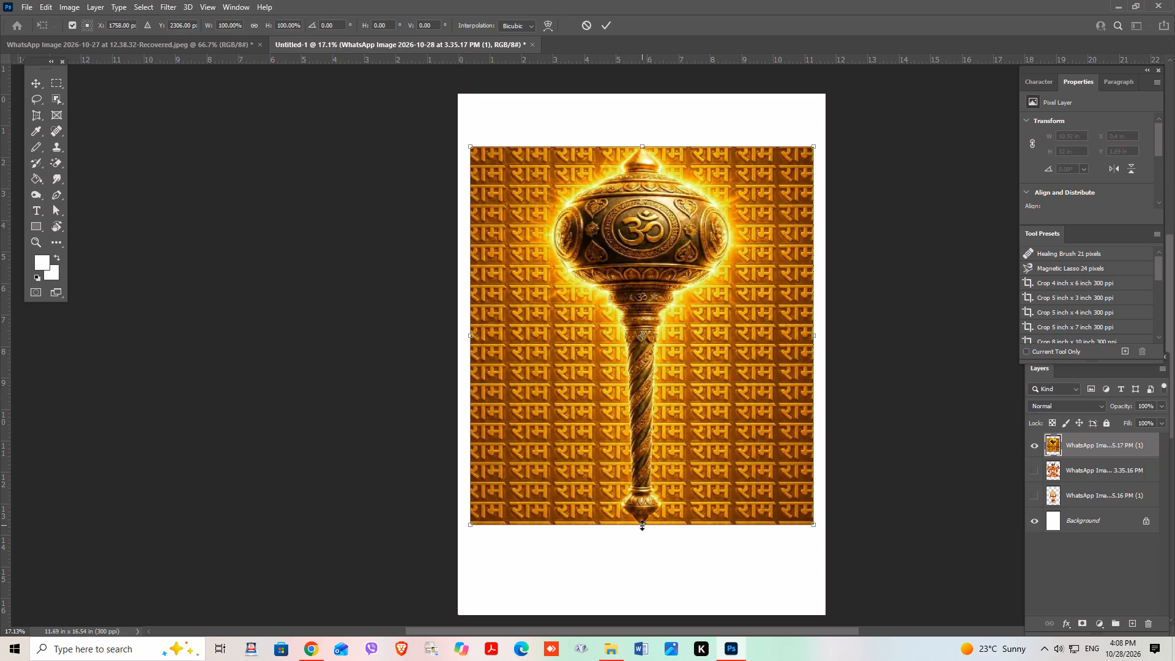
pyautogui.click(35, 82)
# Set the mace image's height to 12.5 in and deselect it.
pyautogui.click(675, 247)
pyautogui.moveTo(1073, 152); pyautogui.dragTo(1053, 151)
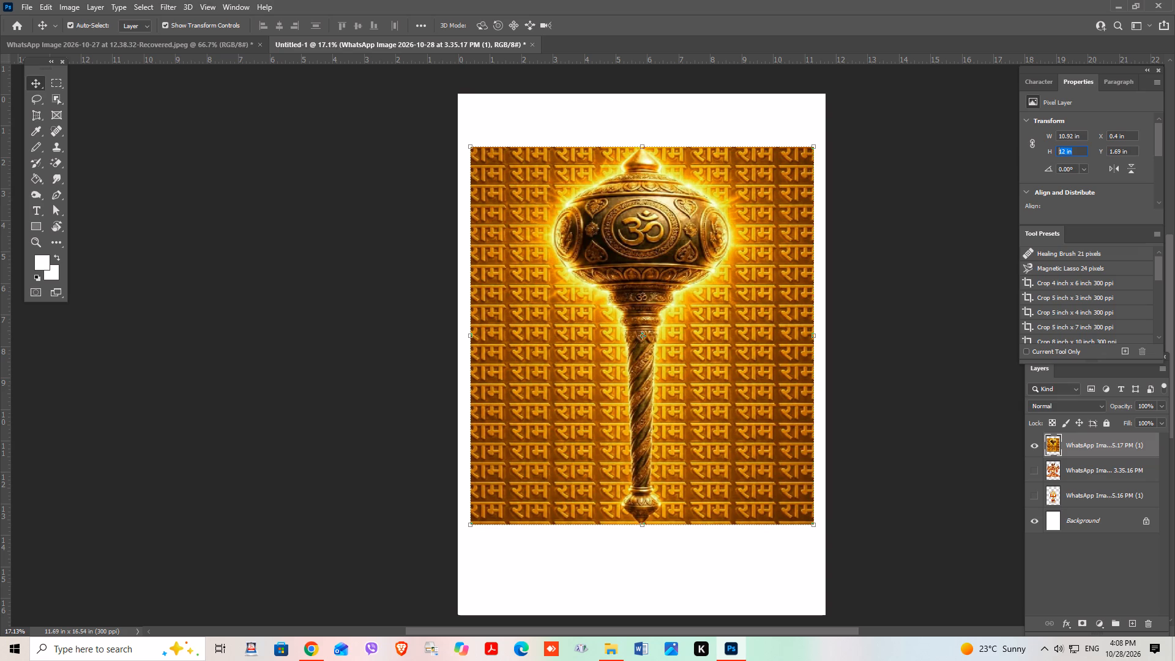
pyautogui.moveTo(1053, 151); pyautogui.dragTo(1021, 149)
pyautogui.press('1')
pyautogui.press('2')
pyautogui.write('.5')
pyautogui.press('Return')
pyautogui.click(900, 432)
# Print one copy of the mace page on the Kyocera TASKalfa 2020 GX, checking the A3 size, Cassette 1 source and scaling settings first.
pyautogui.scroll(-3, 895, 431)
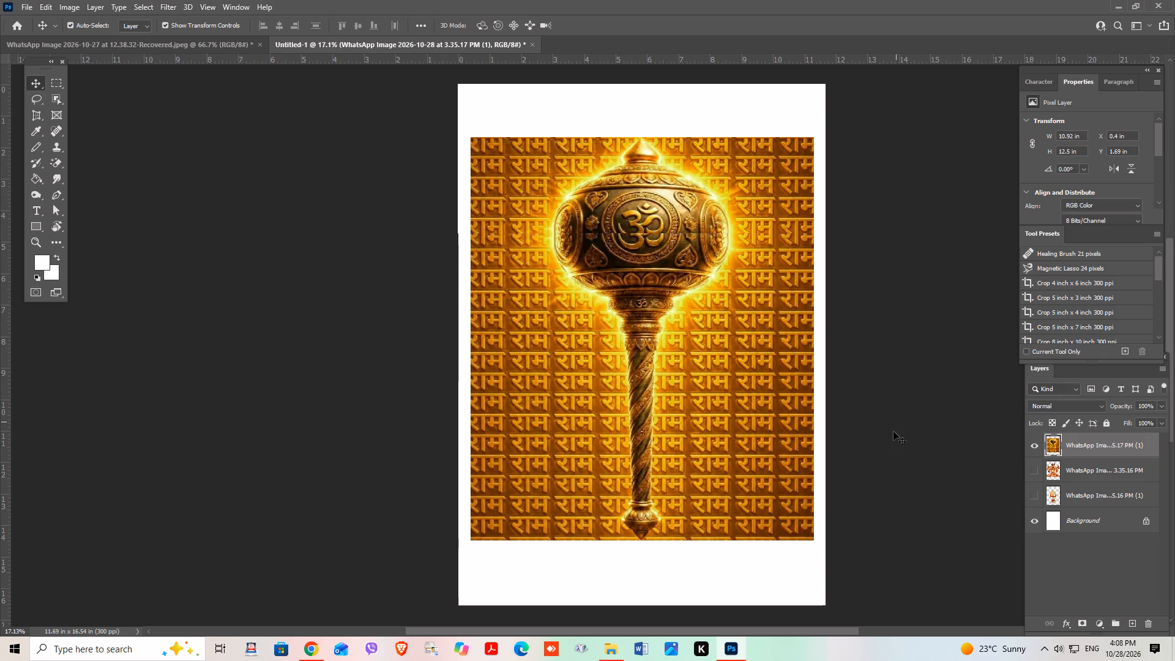
pyautogui.hotkey('ctrl', 'p')
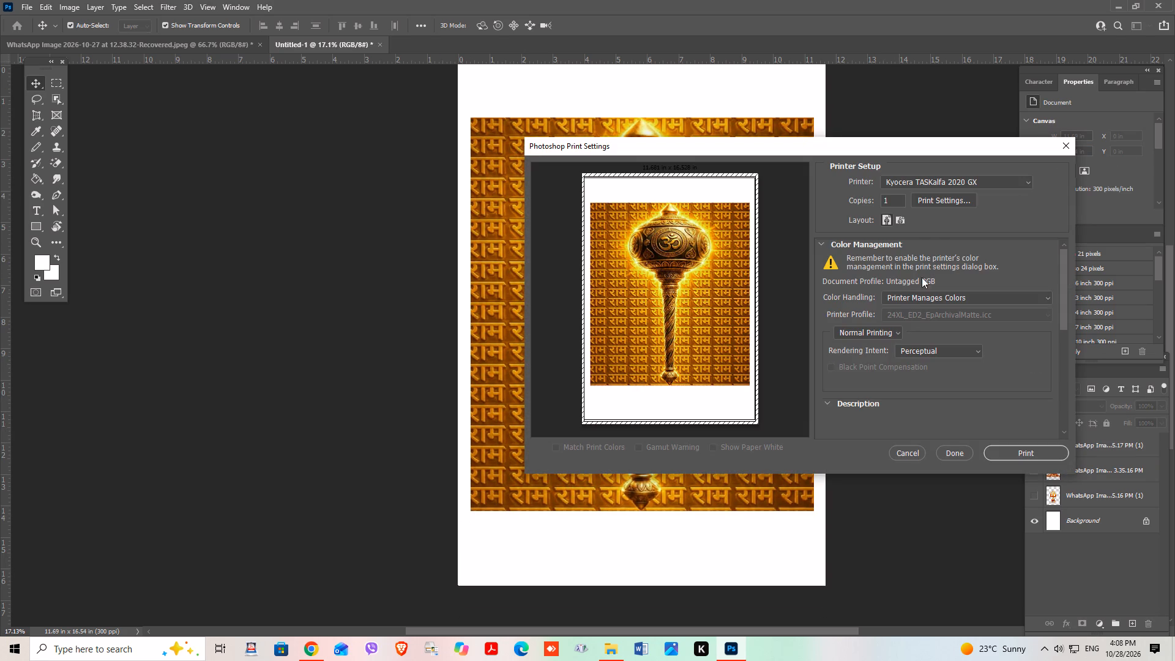
pyautogui.click(934, 200)
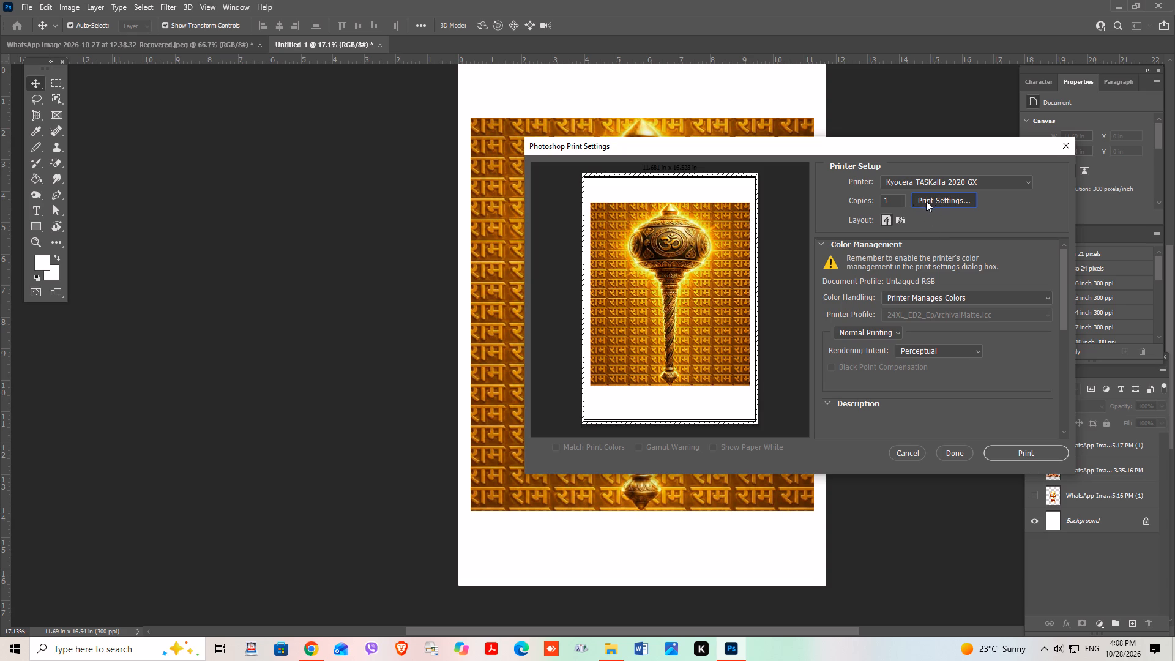
pyautogui.click(599, 195)
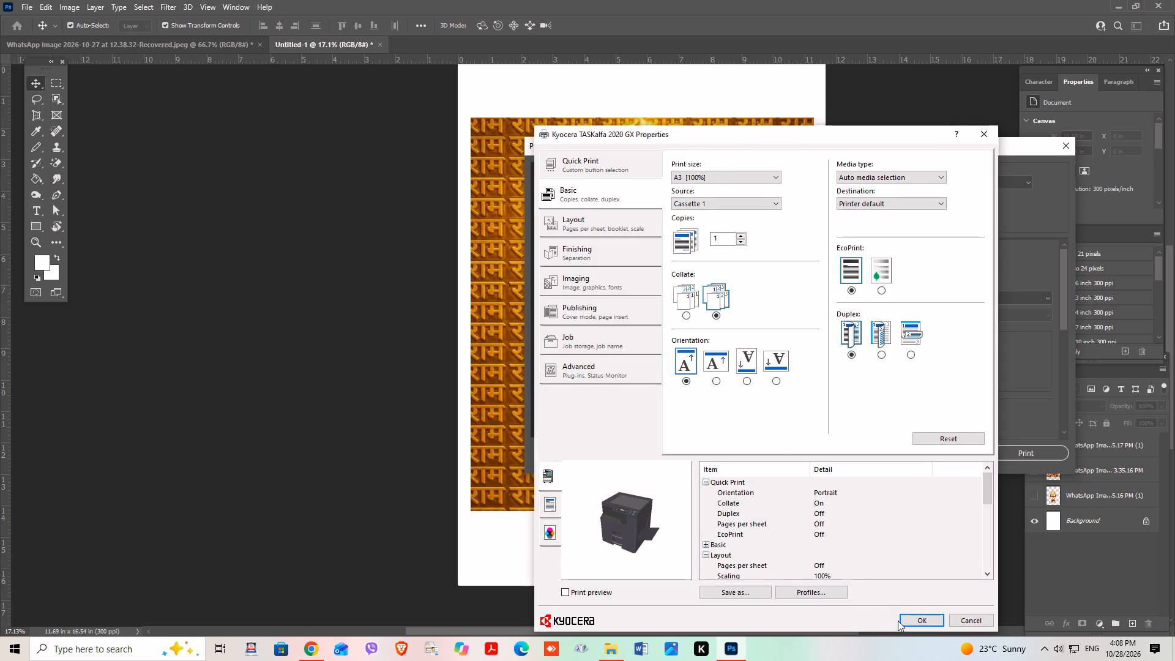
pyautogui.click(916, 621)
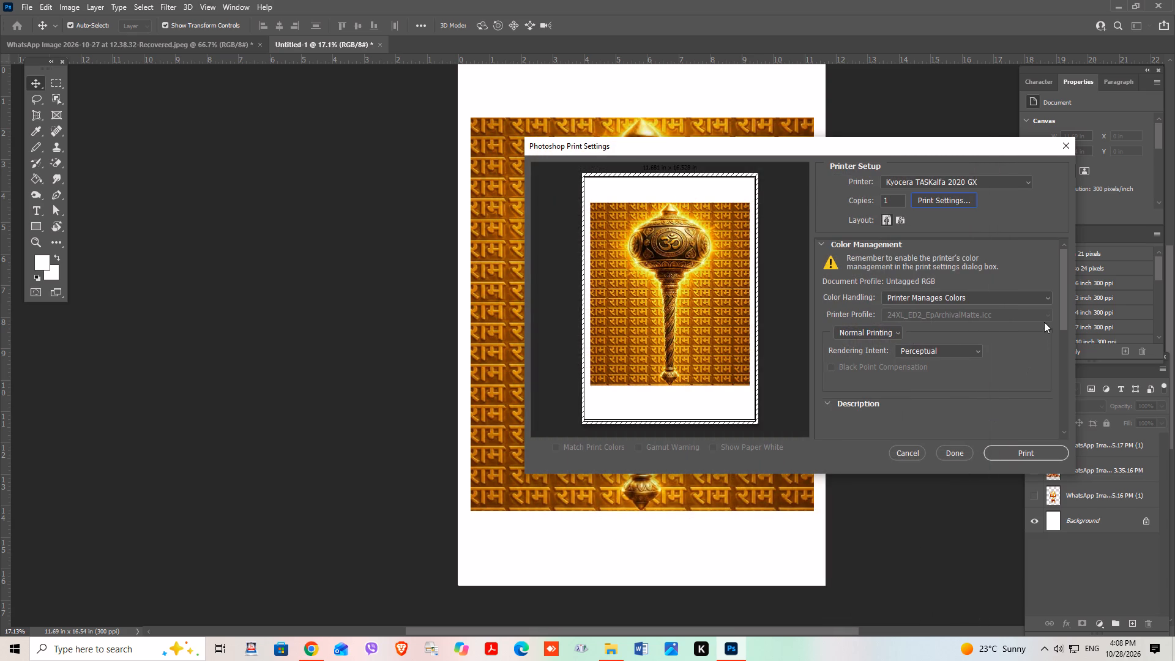
pyautogui.moveTo(1064, 299); pyautogui.dragTo(1065, 381)
pyautogui.click(1029, 454)
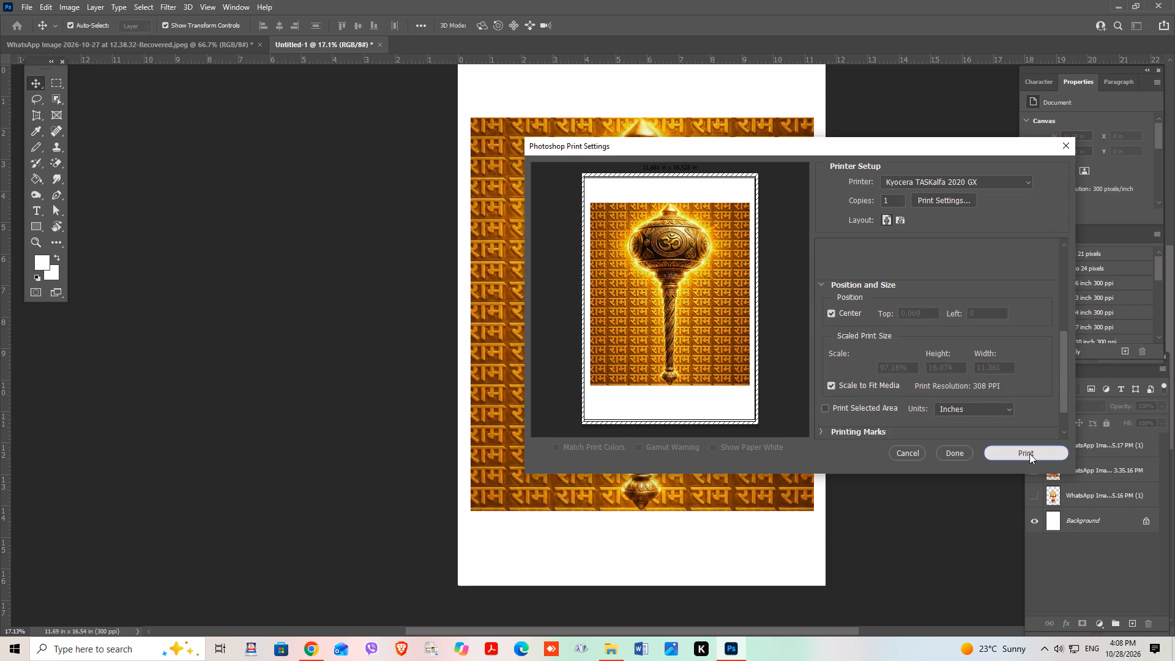